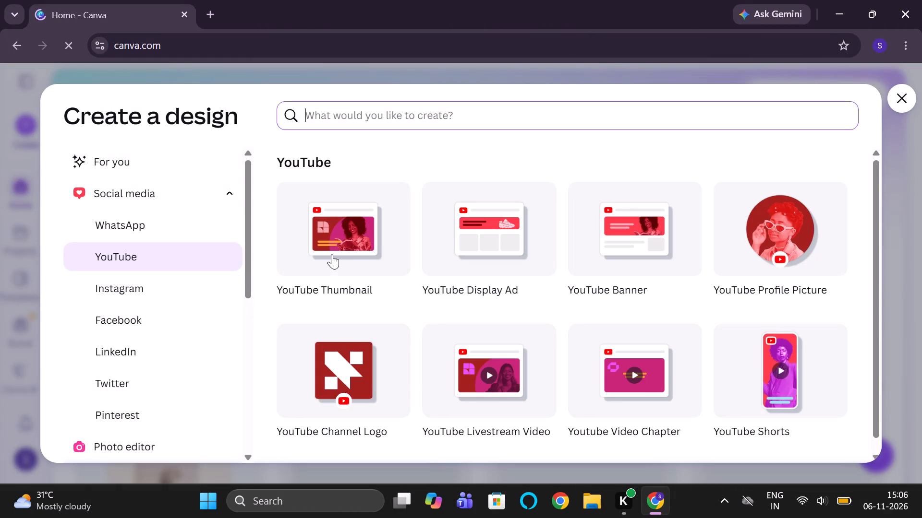
Create a new blank YouTube Thumbnail design.
left_click(333, 254)
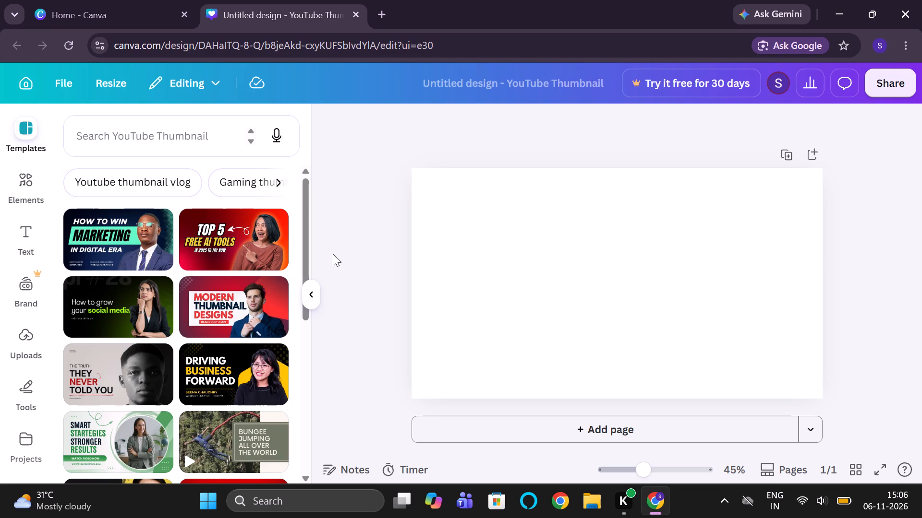
Set the blank page's background to the solid colour #FCE4EC.
left_click(568, 212)
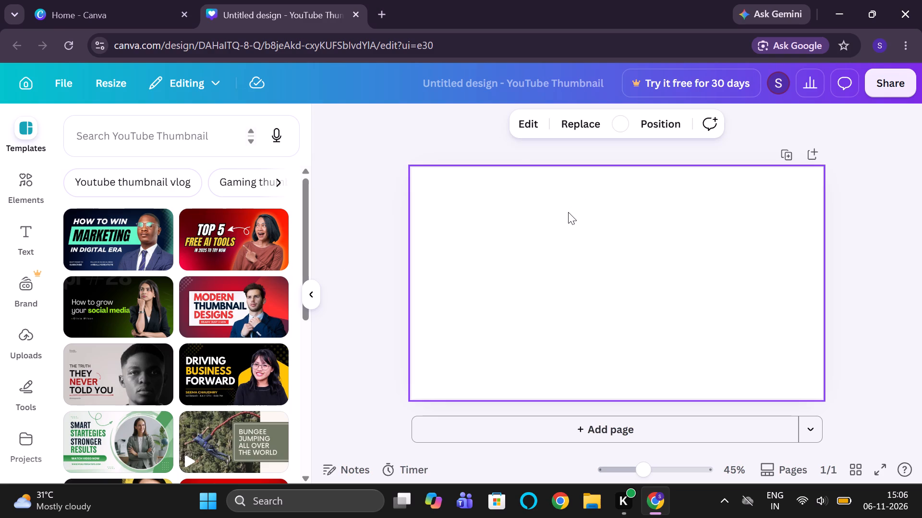
left_click(618, 126)
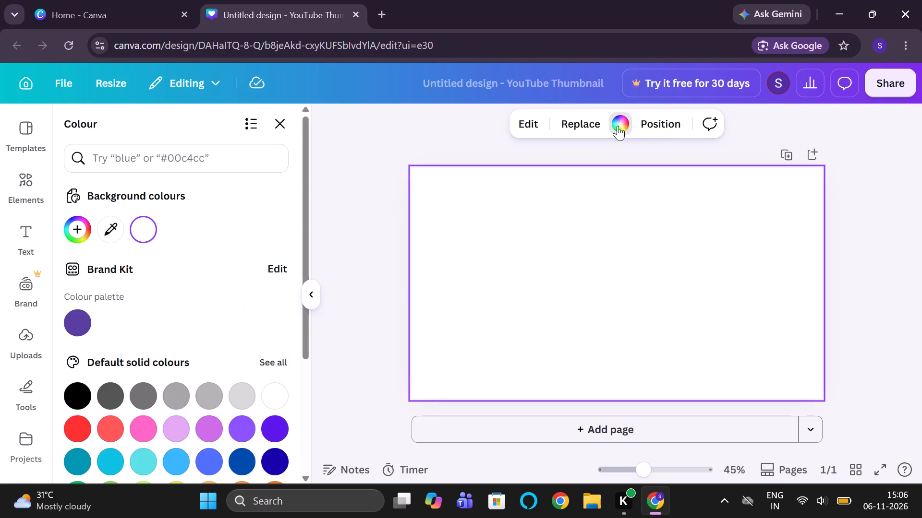
left_click(78, 227)
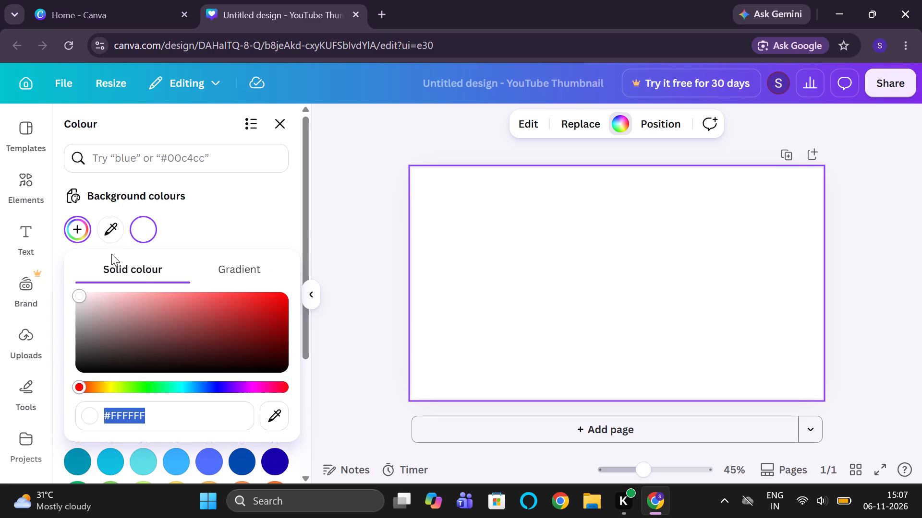
left_click(161, 414)
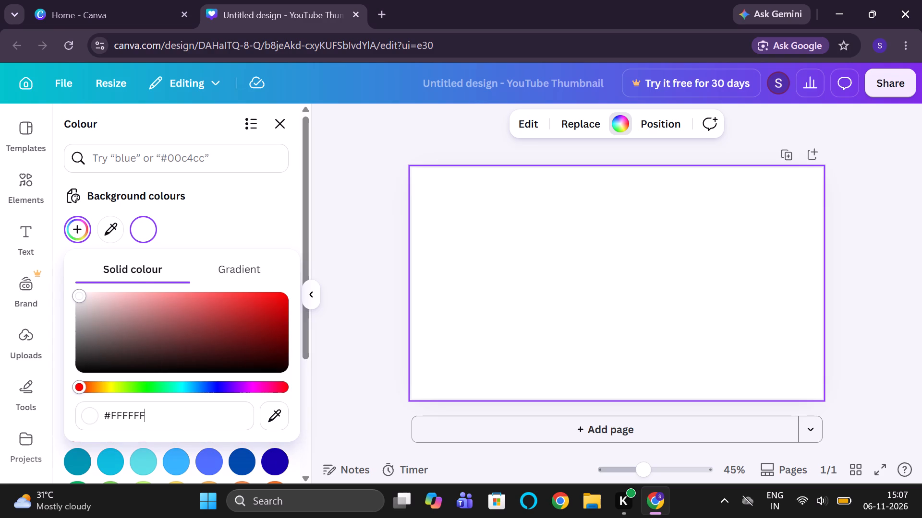
key("BackSpace")
key("BackSpace")
key("BackSpace")
key("BackSpace")
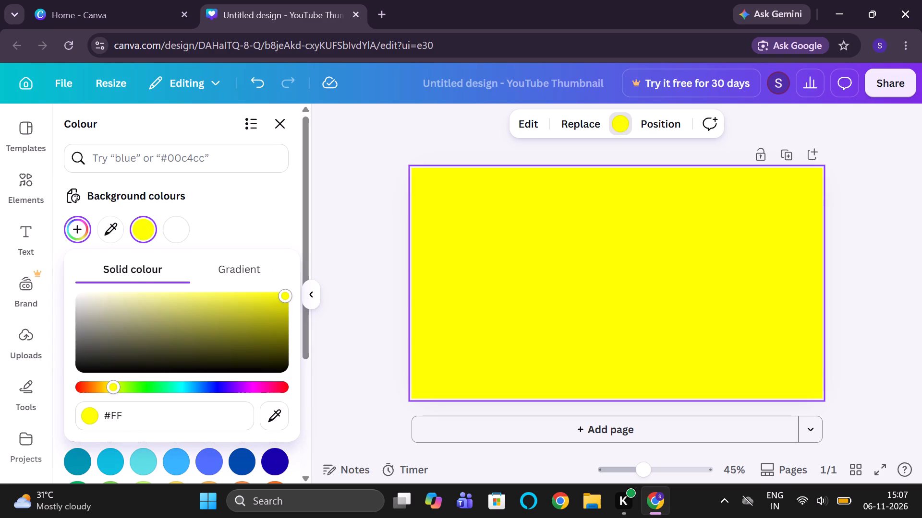
key("BackSpace")
key("BackSpace")
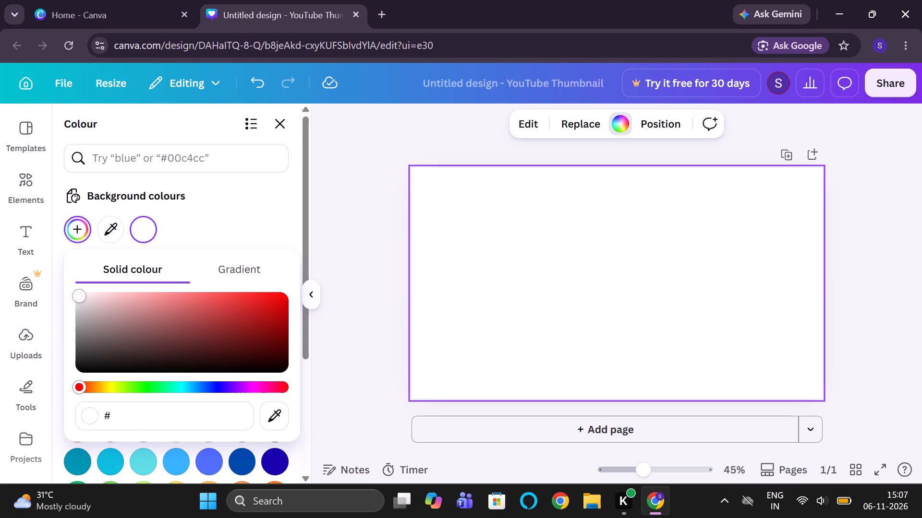
type("fc")
type("e4")
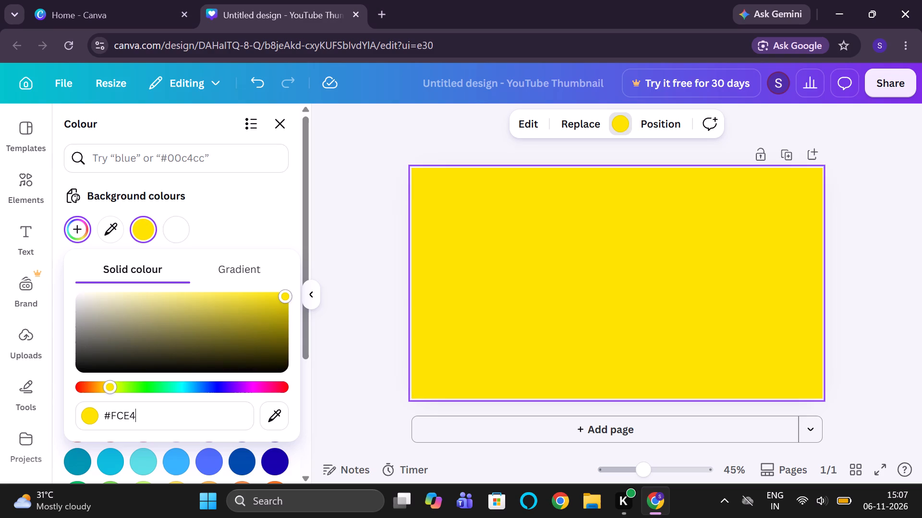
type("ec")
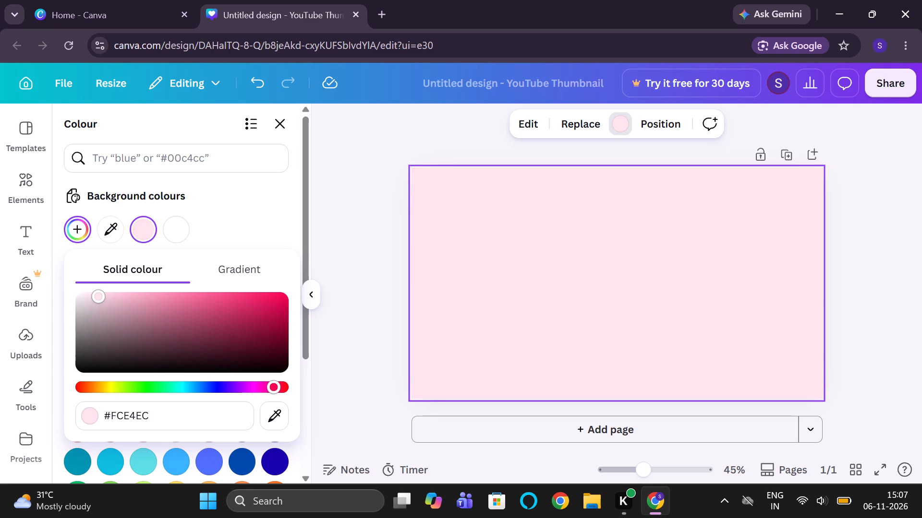
key("Return")
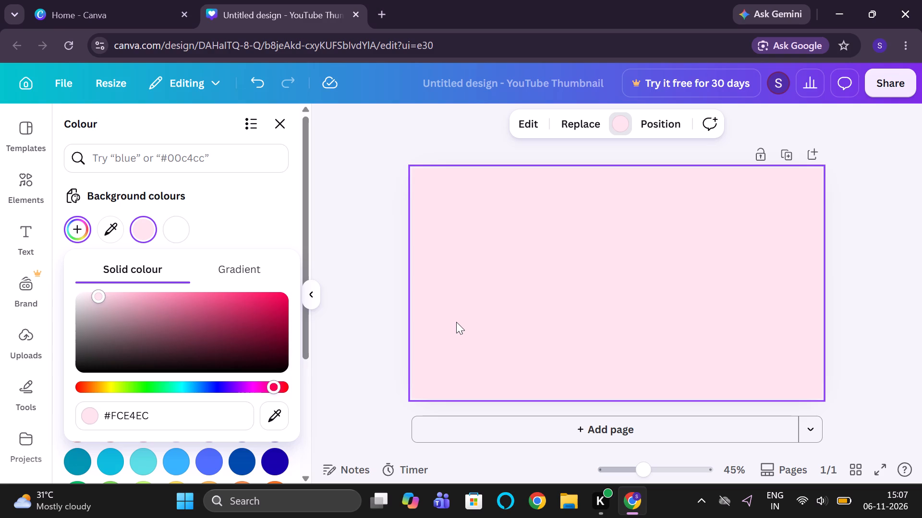
Search the elements library for "luxury pink skincare serum bottle" and limit the results to photos.
left_click(33, 207)
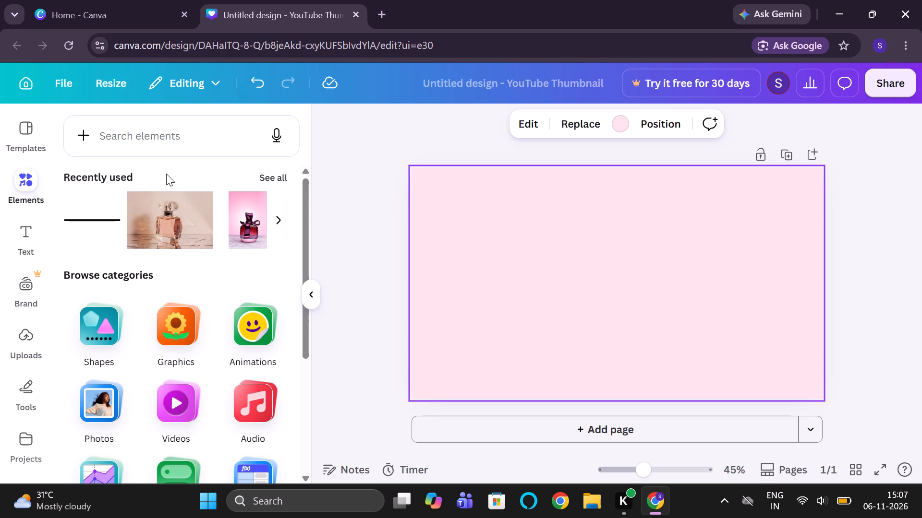
left_click(178, 144)
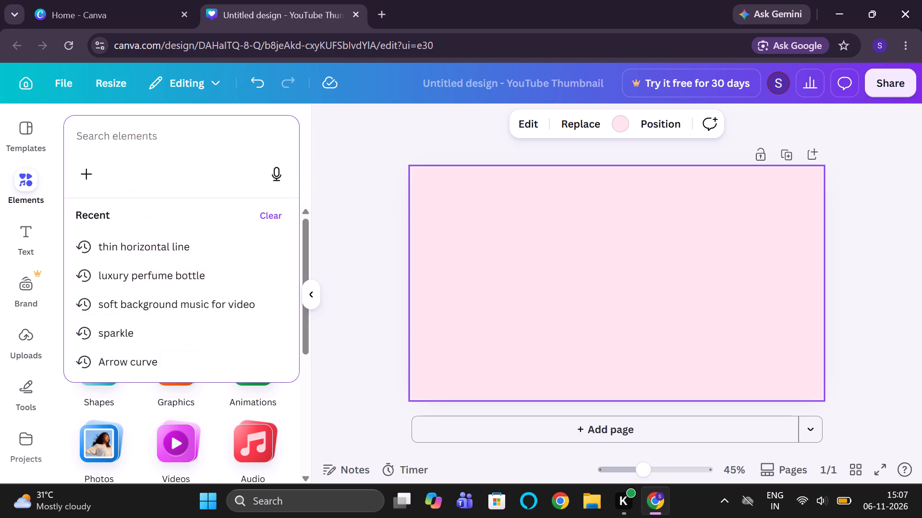
type("luc")
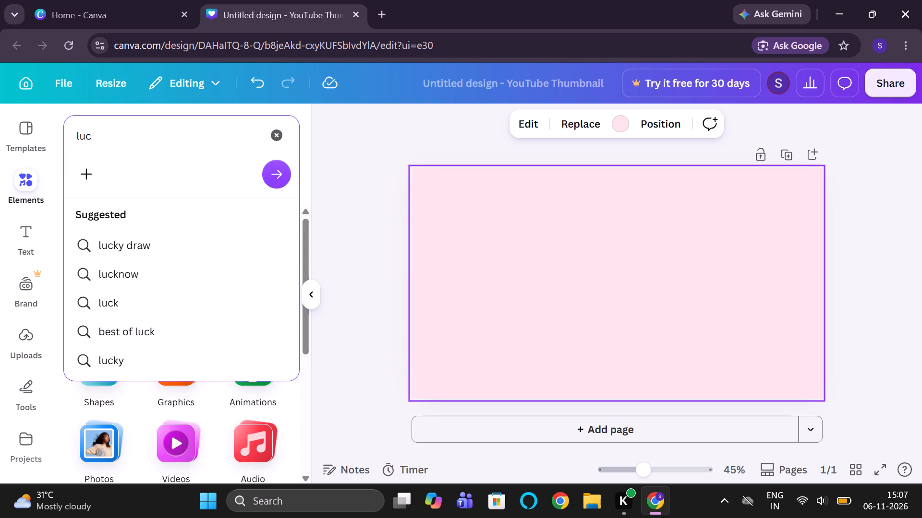
key("BackSpace")
type("xury pink skincare")
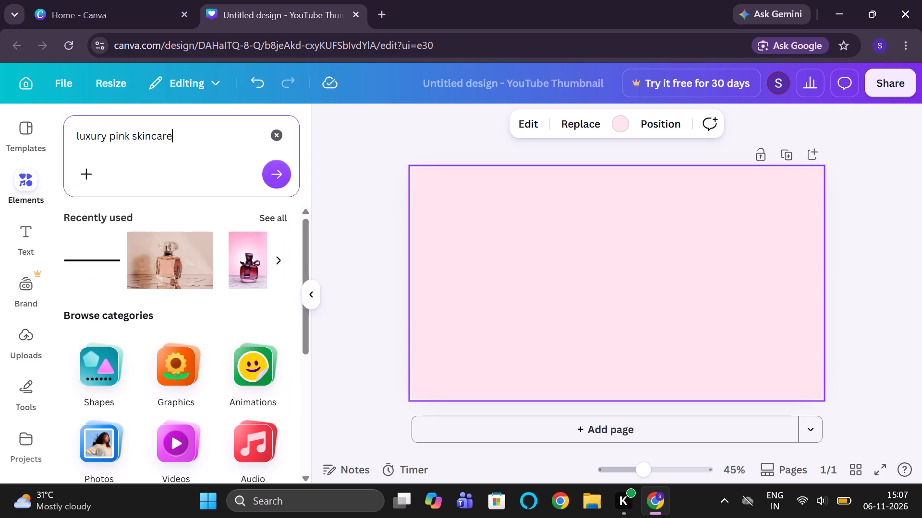
key("space")
type("serum b")
type("ottl")
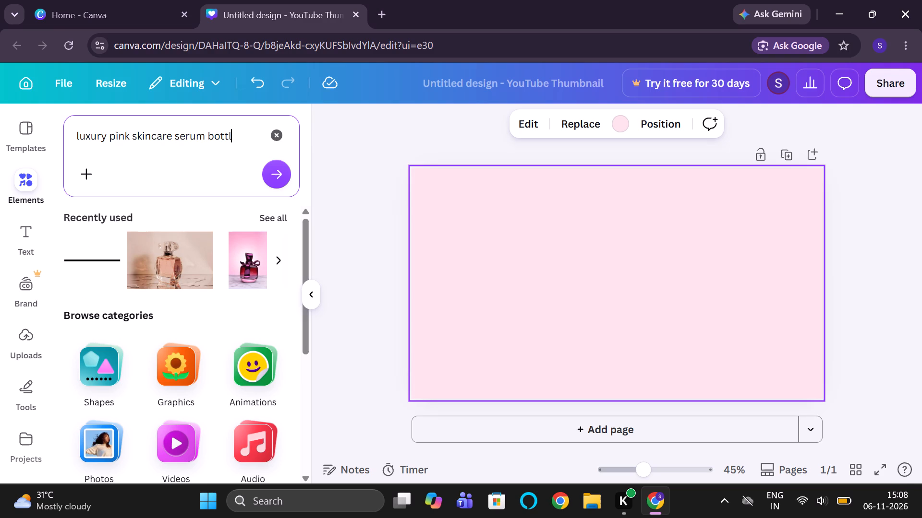
key("e")
left_click(281, 177)
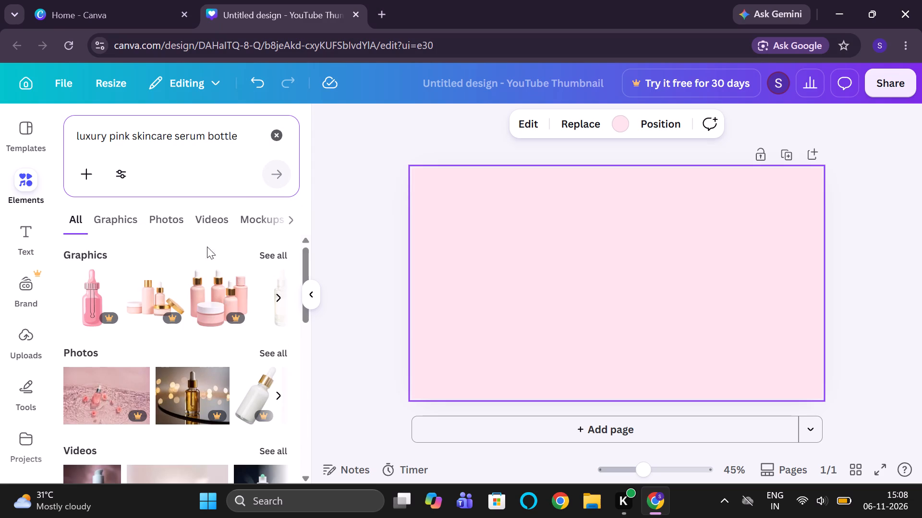
left_click(166, 223)
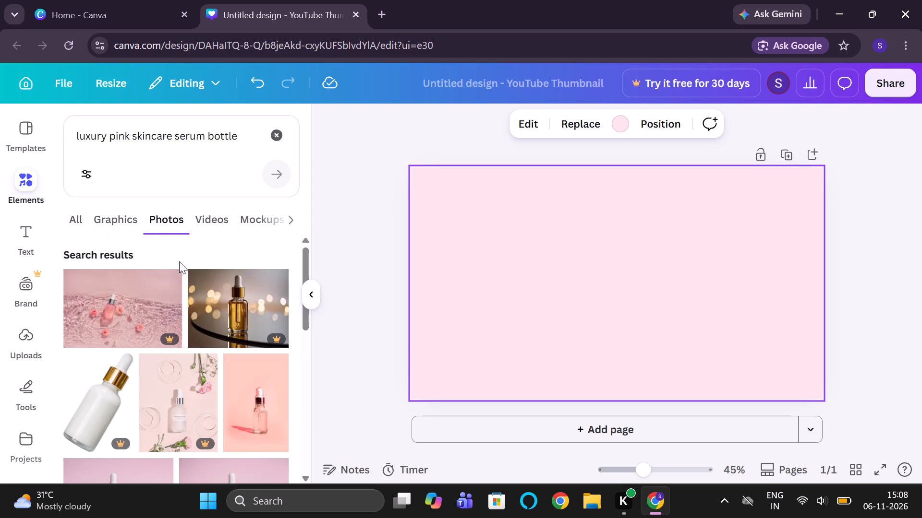
Browse the photo results for a suitable pink serum bottle image.
scroll(206, 360, "down", 3)
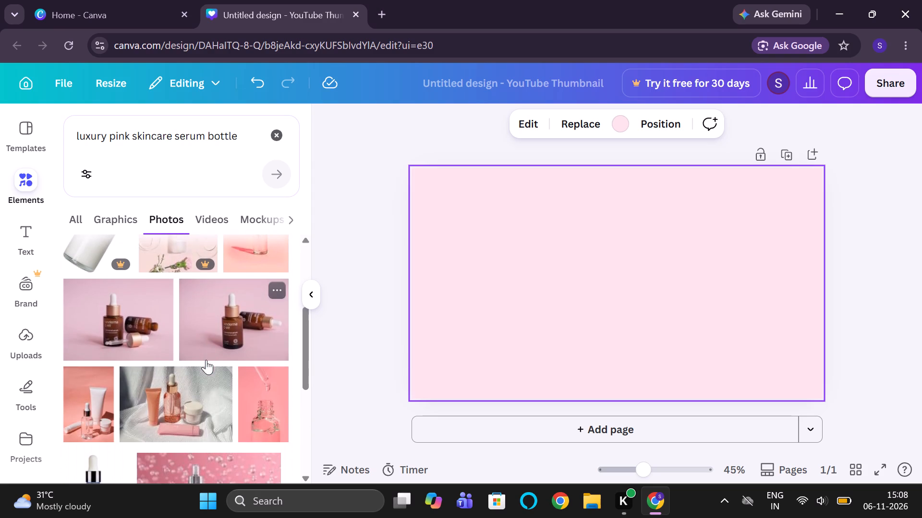
scroll(206, 360, "down", 1)
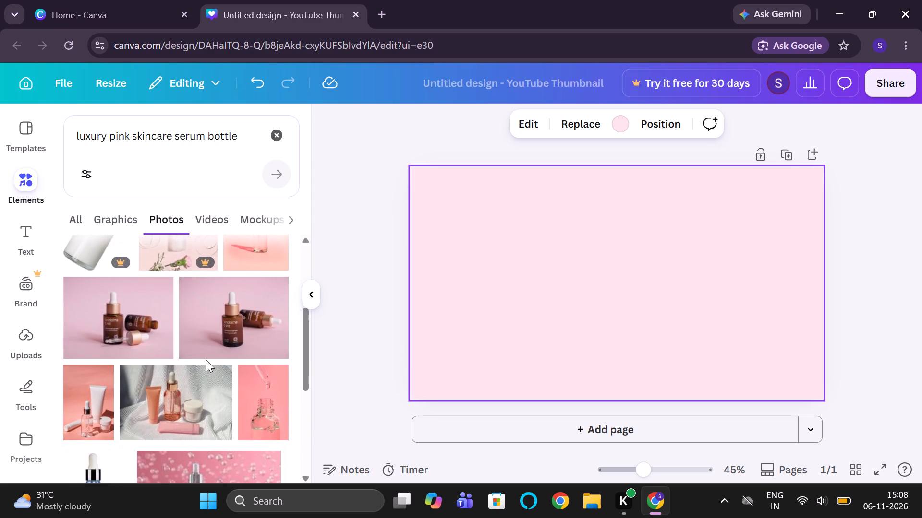
scroll(206, 360, "down", 2)
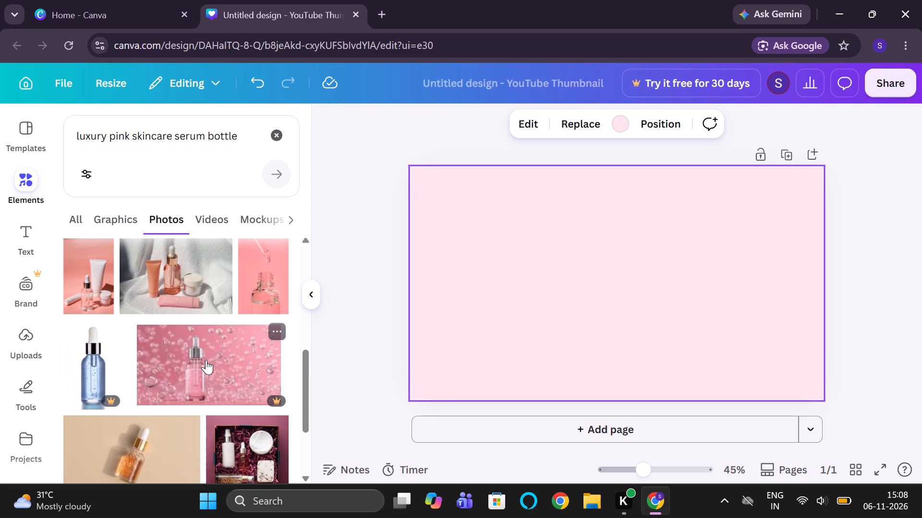
scroll(206, 360, "down", 1)
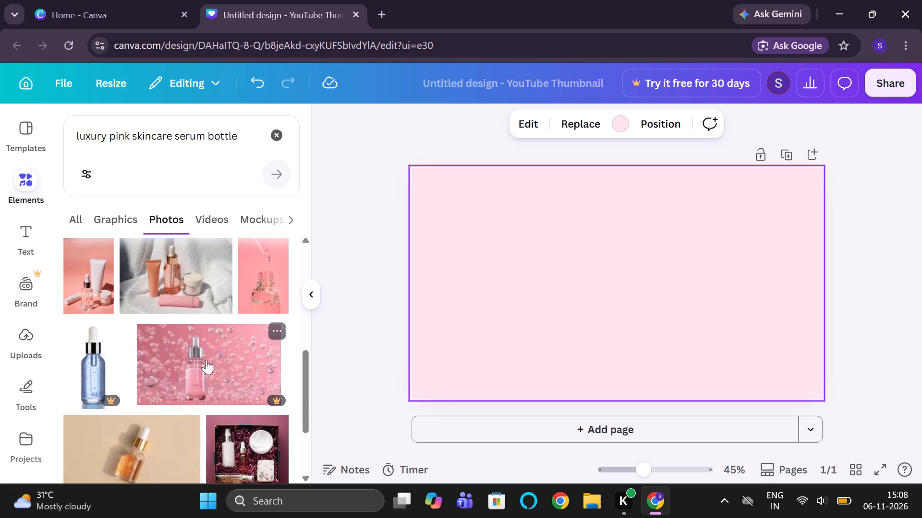
scroll(206, 360, "down", 2)
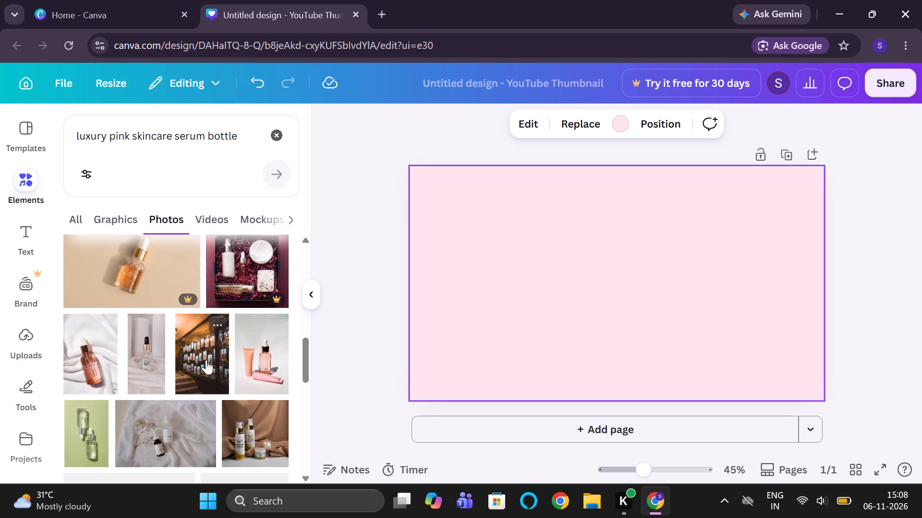
scroll(206, 360, "up", 4)
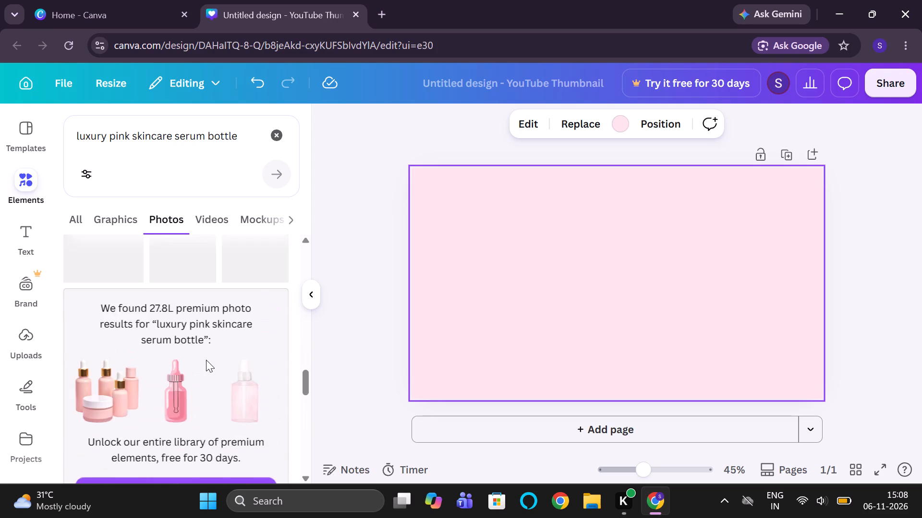
scroll(206, 360, "up", 6)
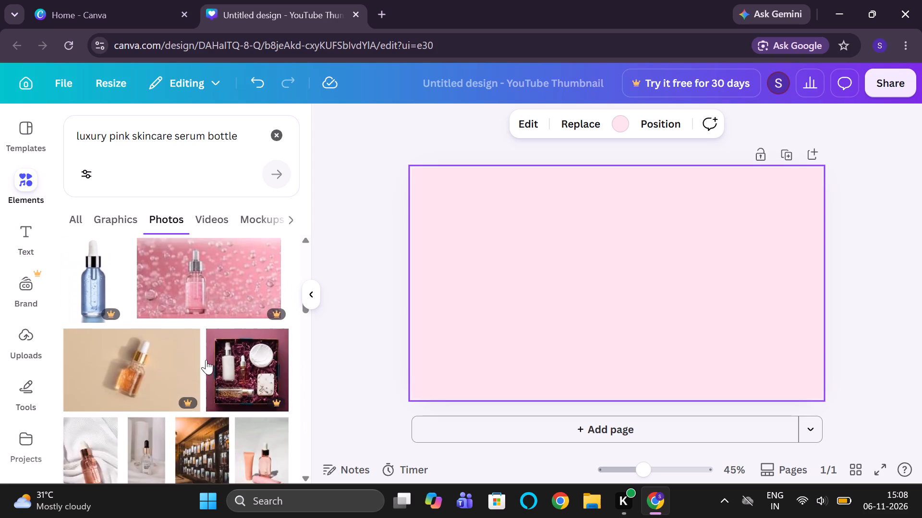
scroll(206, 360, "up", 3)
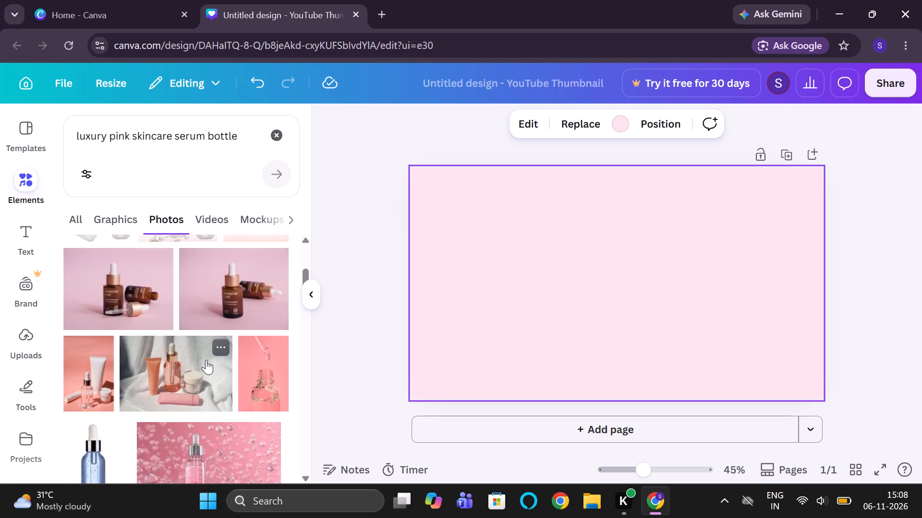
scroll(206, 360, "up", 2)
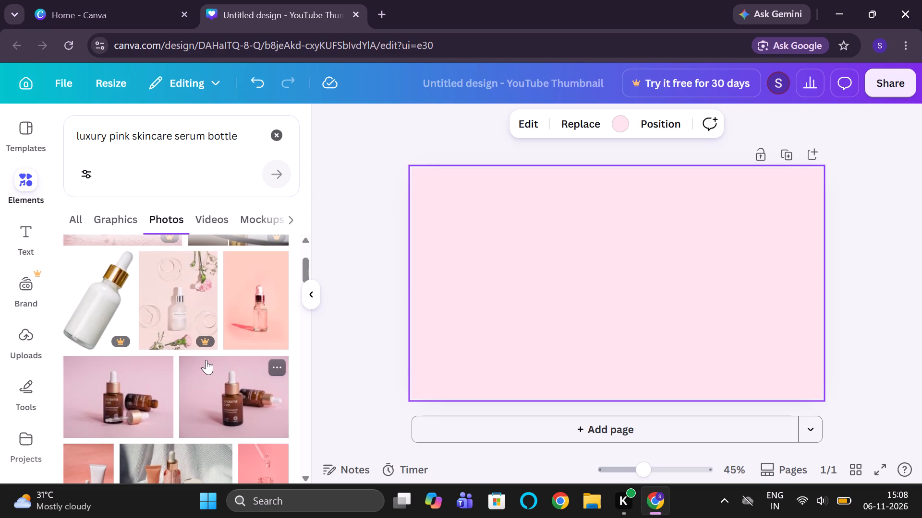
scroll(206, 360, "down", 2)
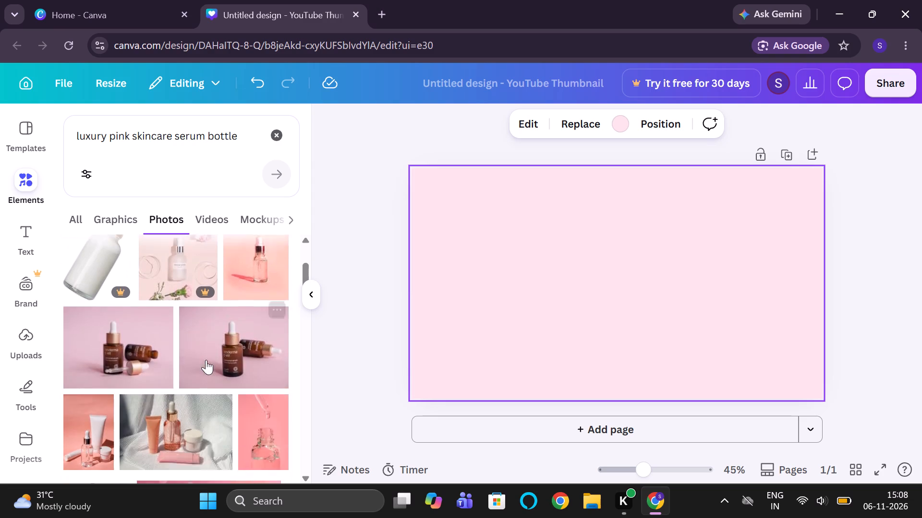
scroll(206, 360, "down", 4)
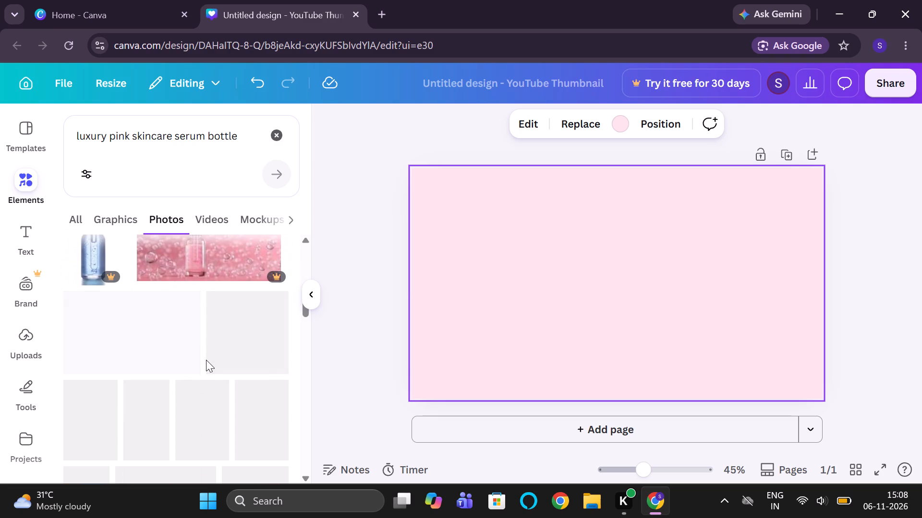
scroll(206, 360, "down", 2)
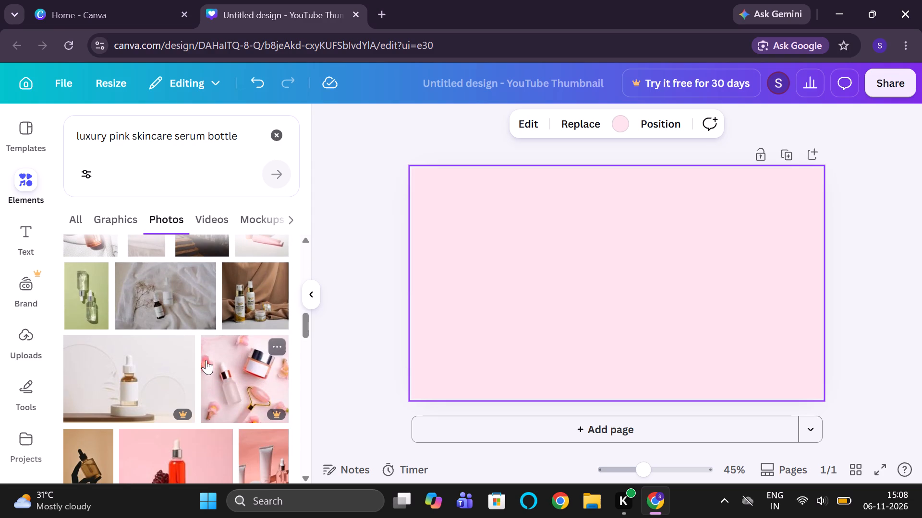
scroll(206, 360, "down", 2)
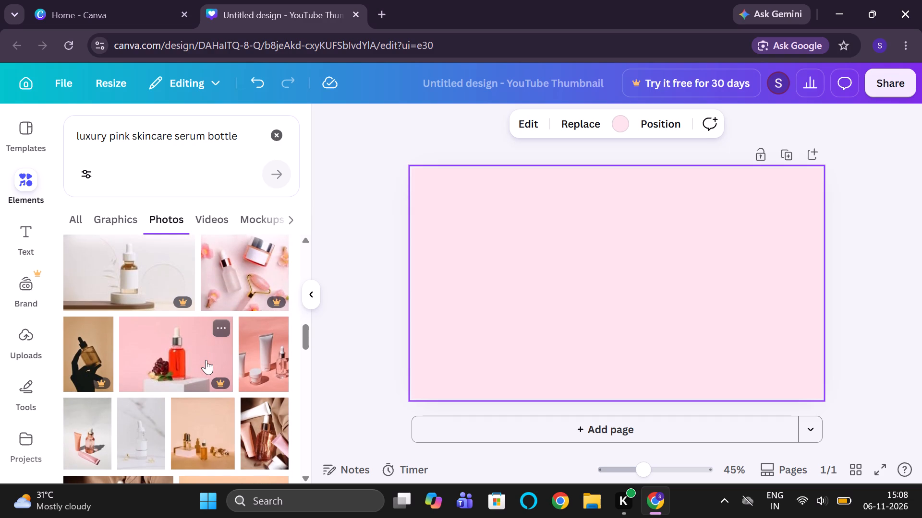
scroll(206, 360, "down", 2)
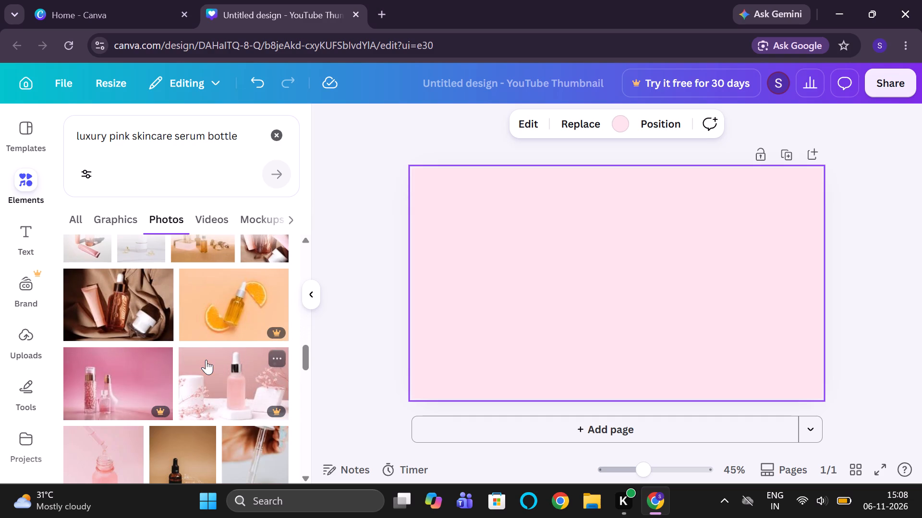
Add the portrait photo of the clear pink dropper bottle on a peach-pink background to the page.
scroll(206, 360, "up", 1)
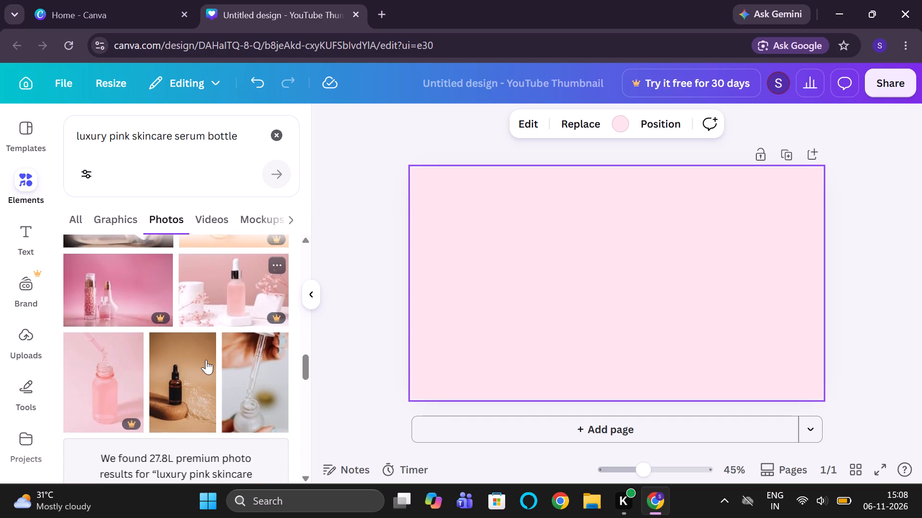
scroll(206, 360, "up", 4)
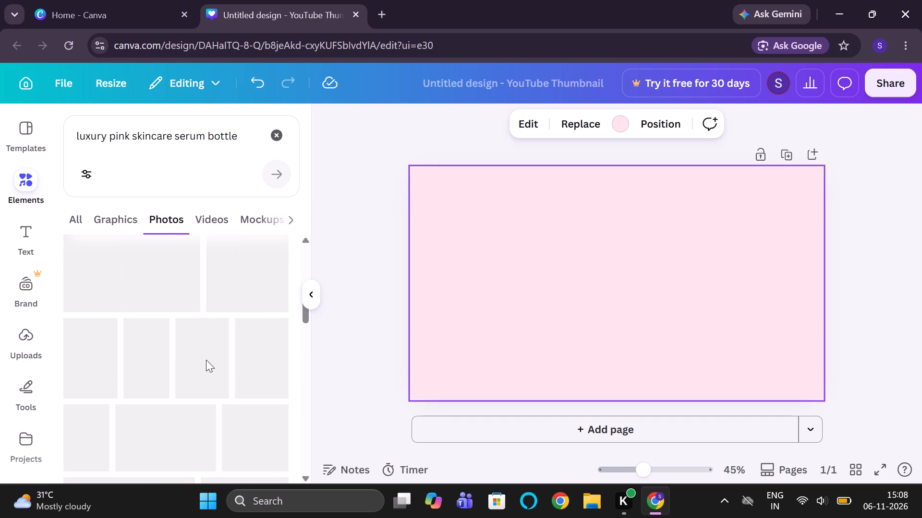
scroll(206, 360, "up", 4)
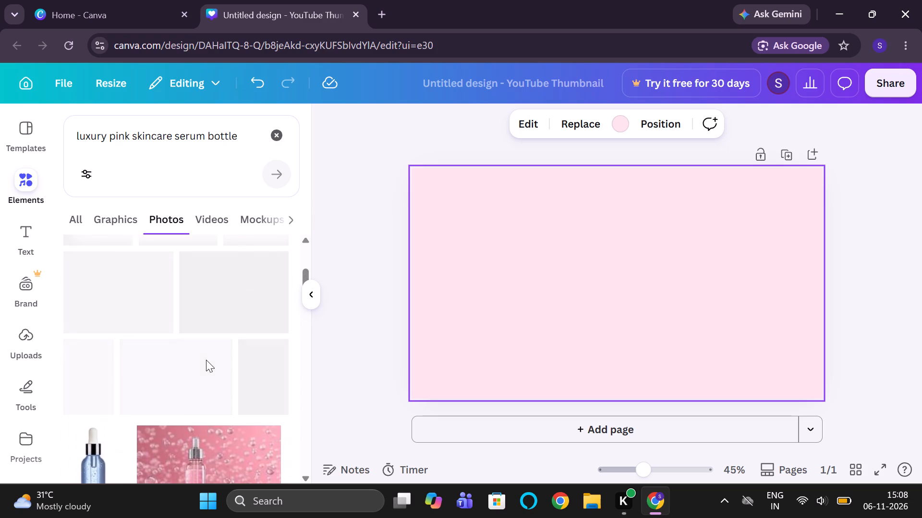
scroll(206, 360, "up", 1)
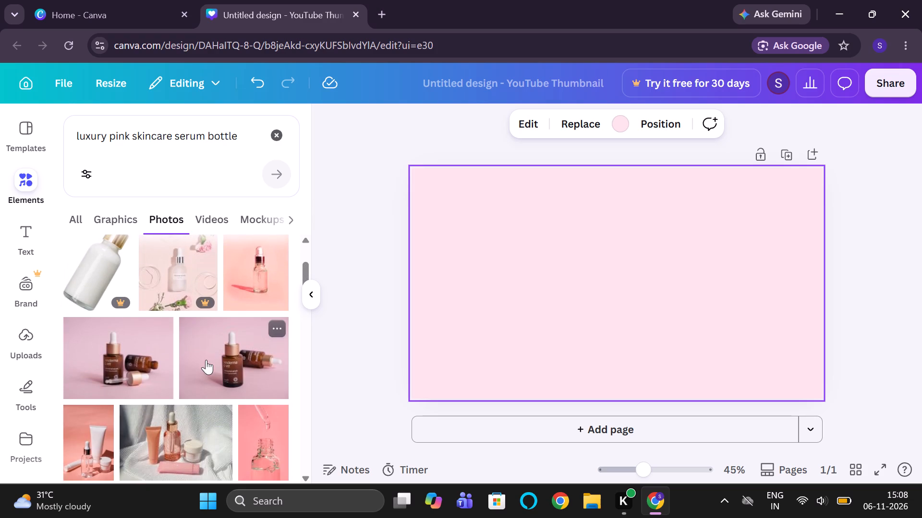
scroll(206, 360, "up", 1)
left_click(258, 303)
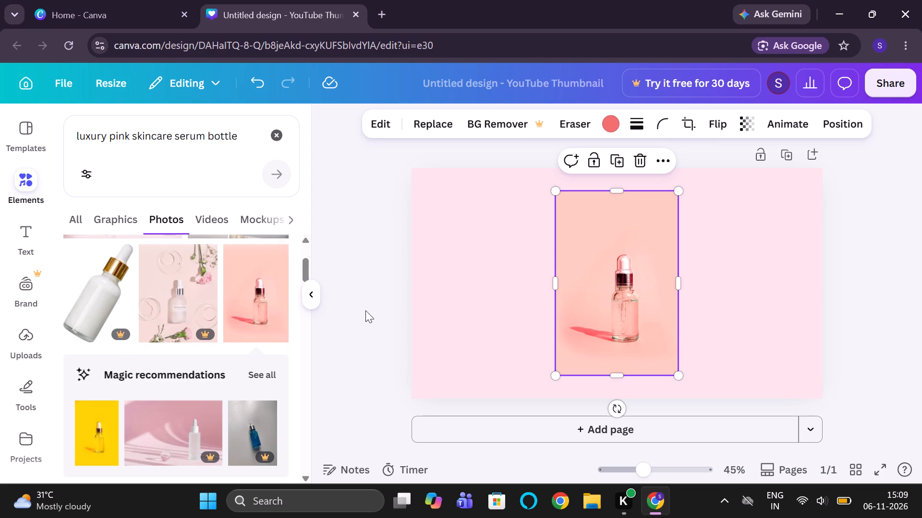
Move the serum bottle photo flush against the page's right edge, centred vertically.
left_click_drag(614, 283, 707, 283)
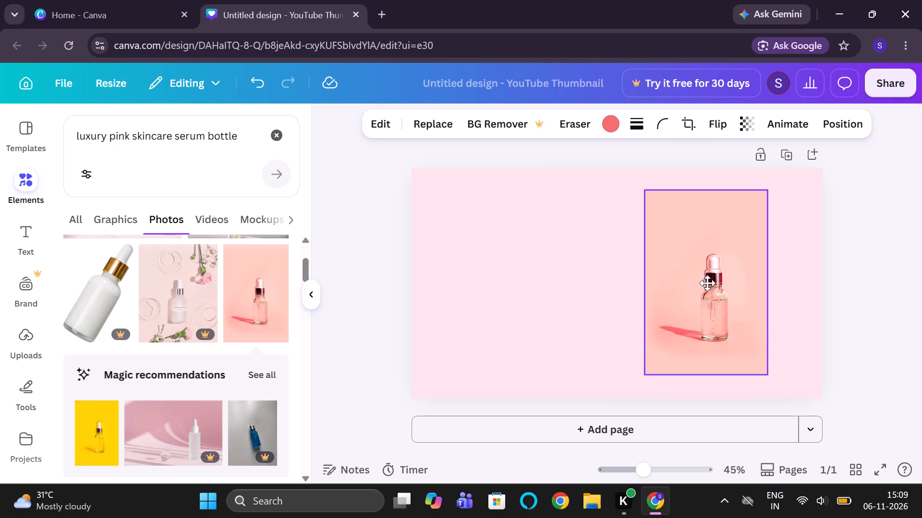
left_click_drag(707, 283, 768, 268)
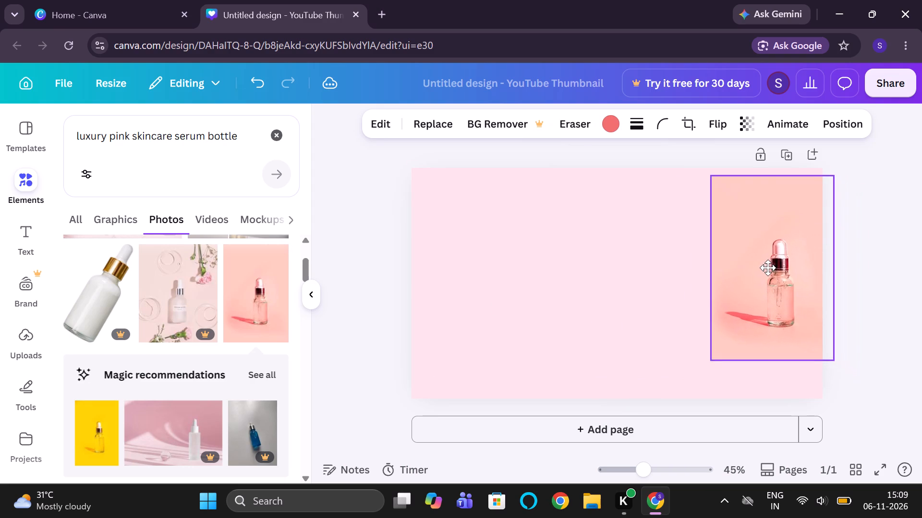
left_click_drag(768, 268, 758, 271)
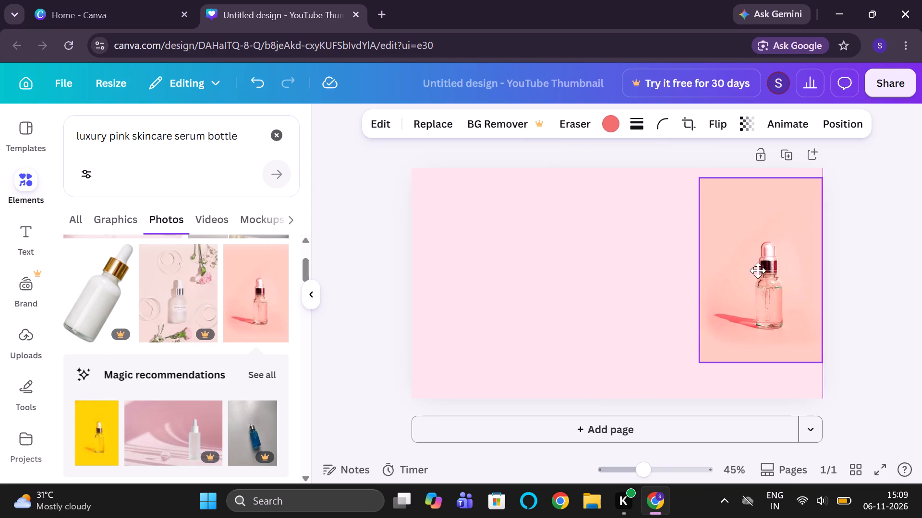
left_click_drag(758, 271, 758, 279)
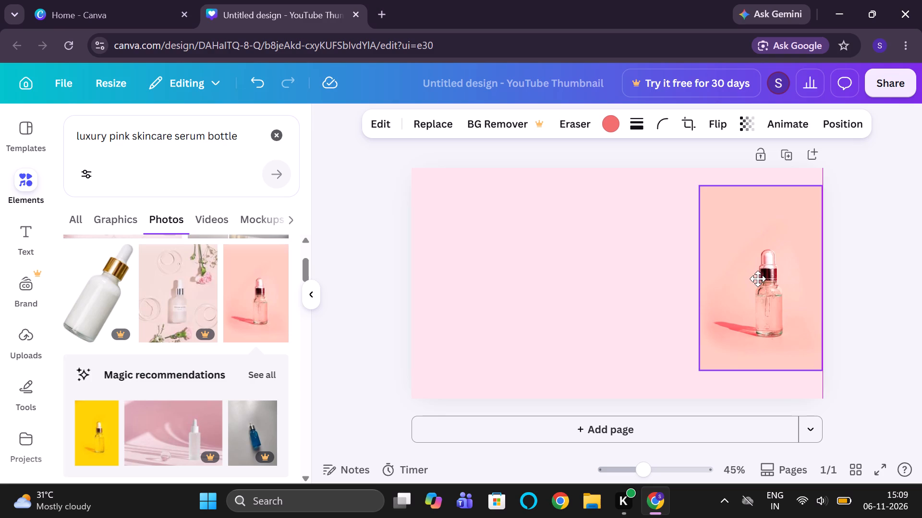
left_click_drag(758, 279, 758, 274)
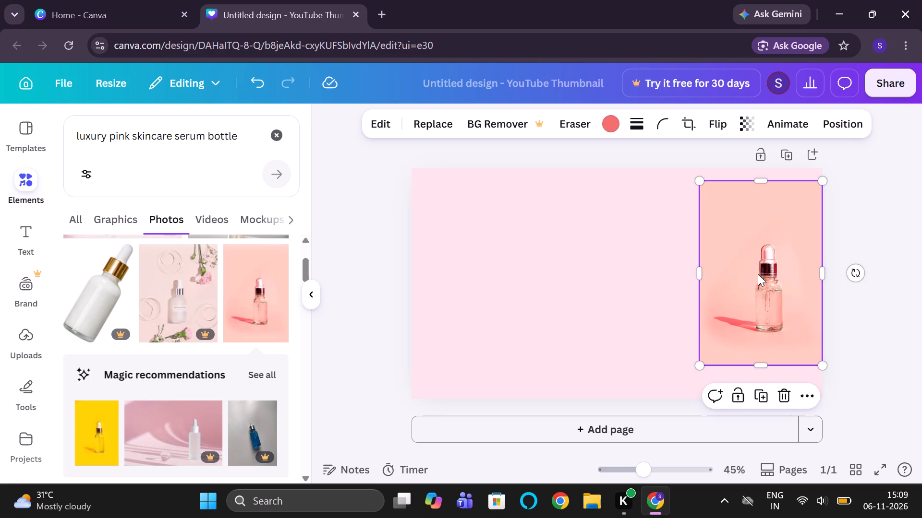
left_click_drag(758, 274, 762, 284)
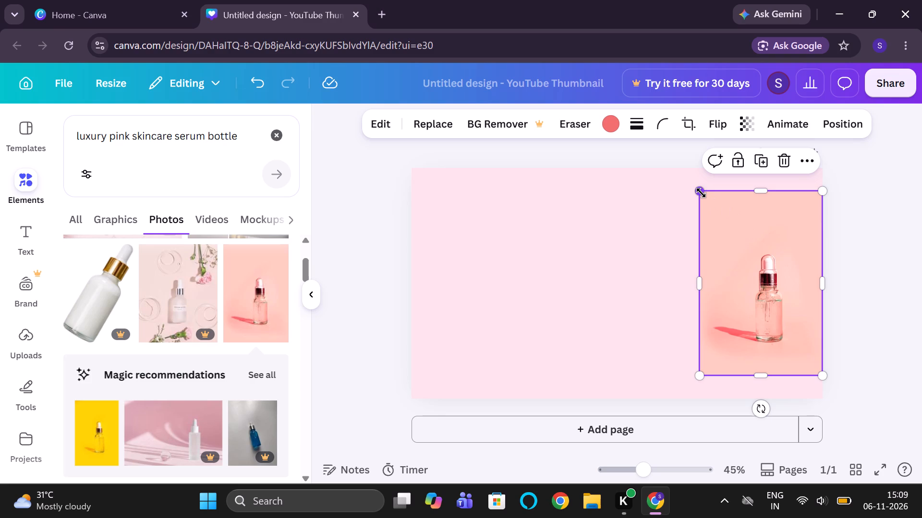
Enlarge the bottle photo proportionally to fill the page's full height, keeping it against the right edge.
left_click_drag(701, 193, 694, 170)
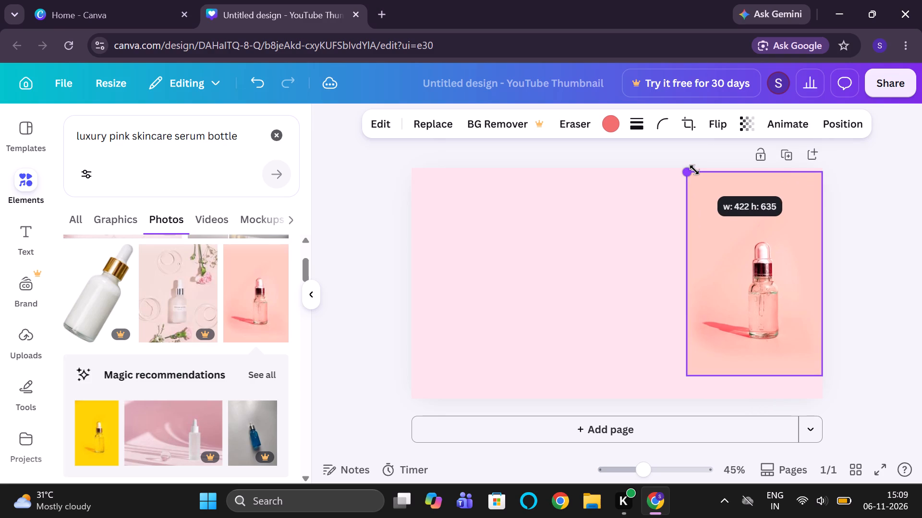
left_click_drag(694, 170, 691, 168)
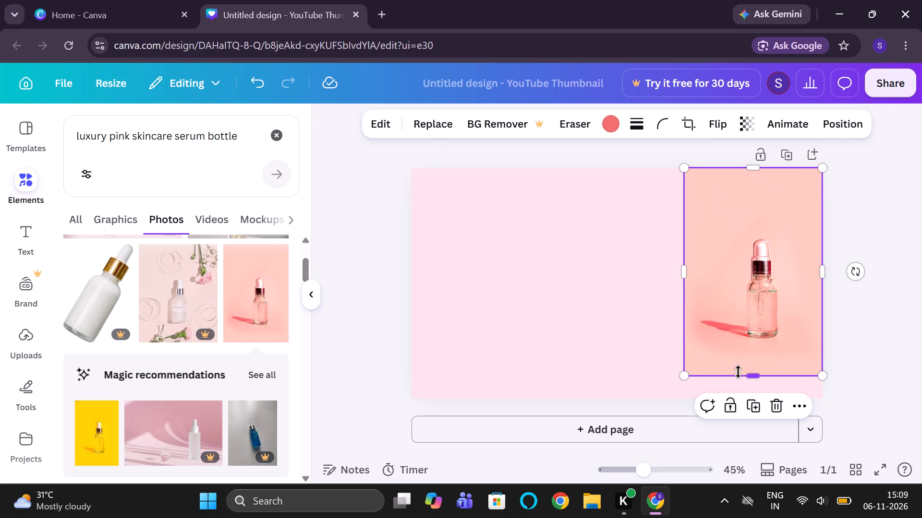
left_click_drag(686, 375, 684, 381)
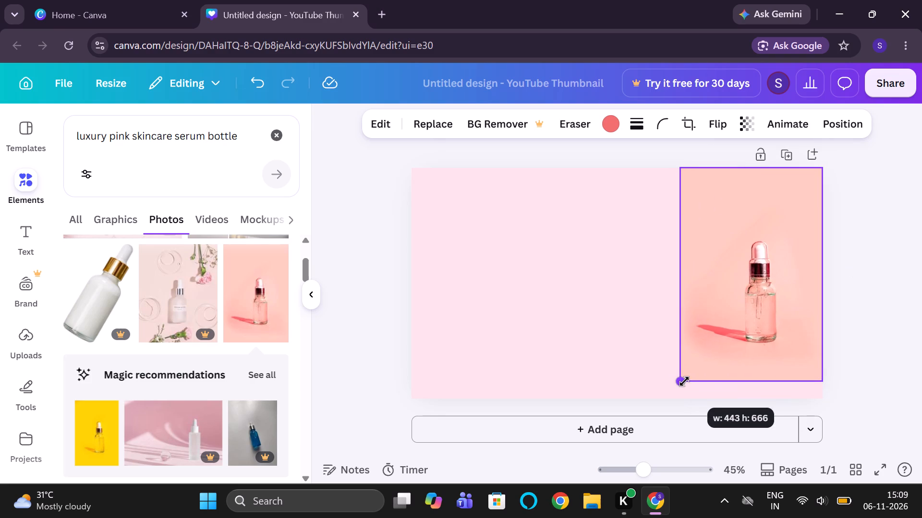
left_click_drag(684, 381, 681, 399)
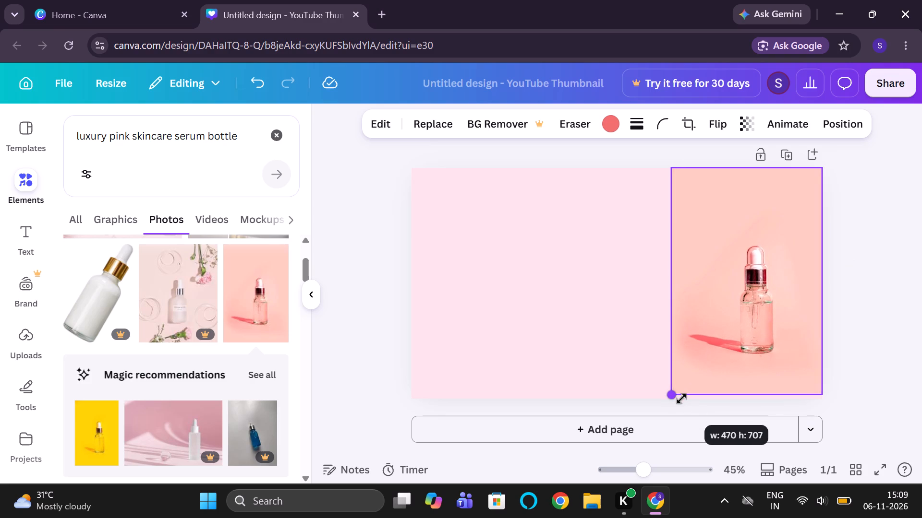
left_click_drag(681, 399, 680, 400)
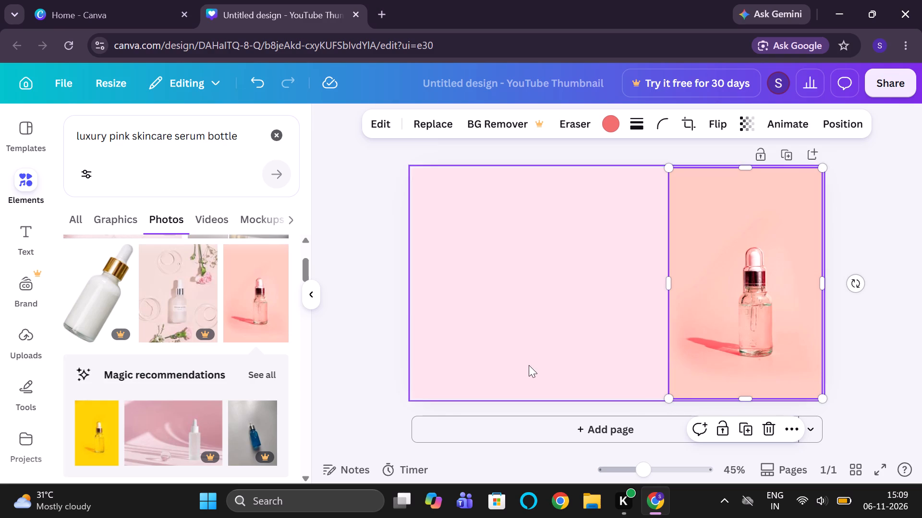
Add a heading to the page reading "GET GLOWING SKIN".
left_click(18, 235)
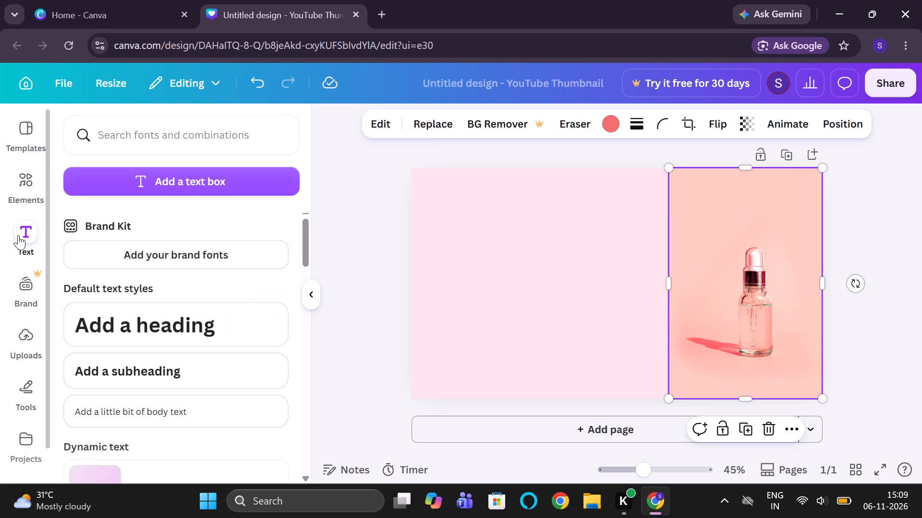
left_click(151, 346)
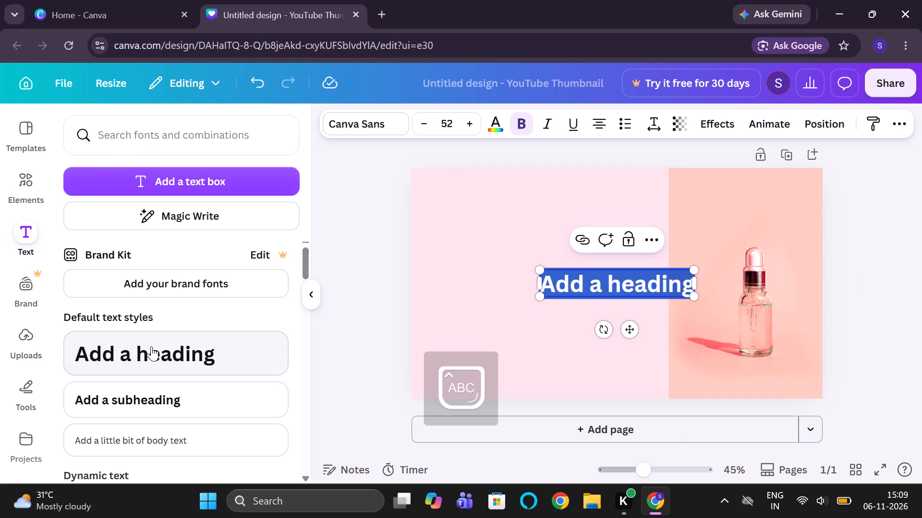
type("GE")
key("t")
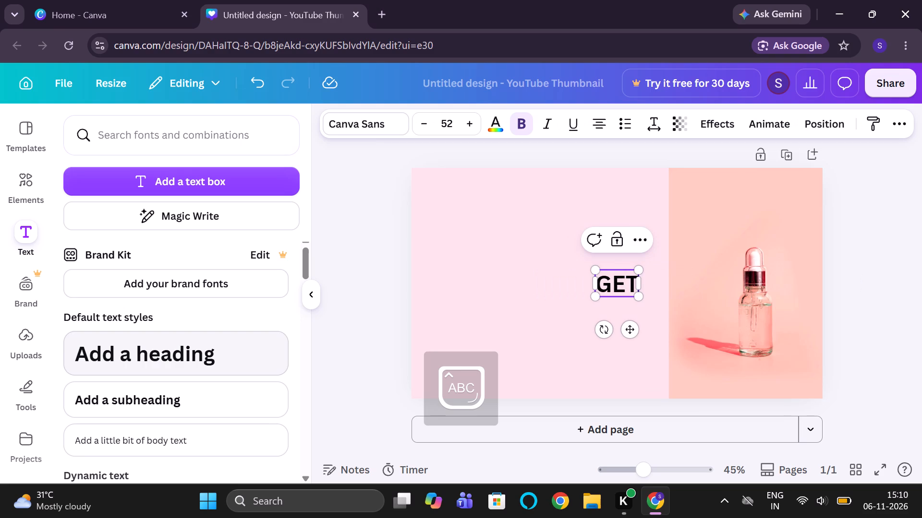
key("space")
type("GLOWING SKIN")
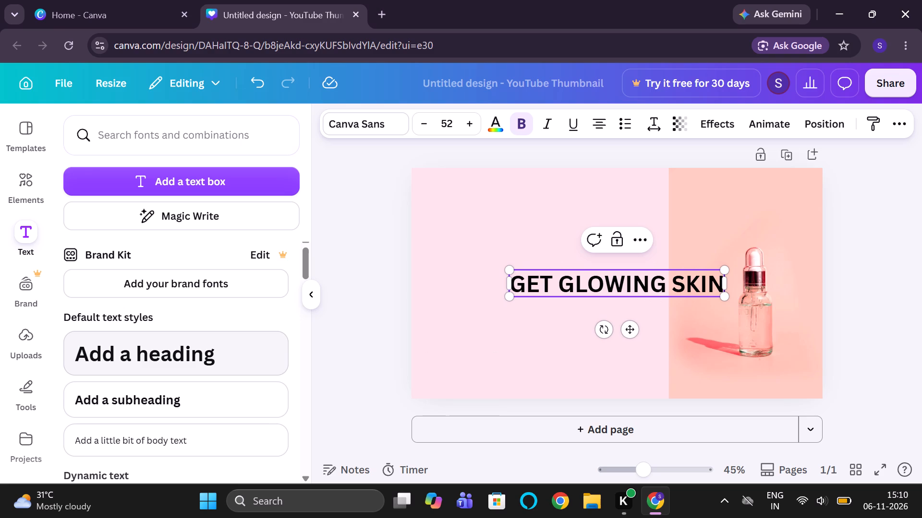
Add an exclamation mark to the end of the heading so it reads "GET GLOWING SKIN!".
key("shift+exclam")
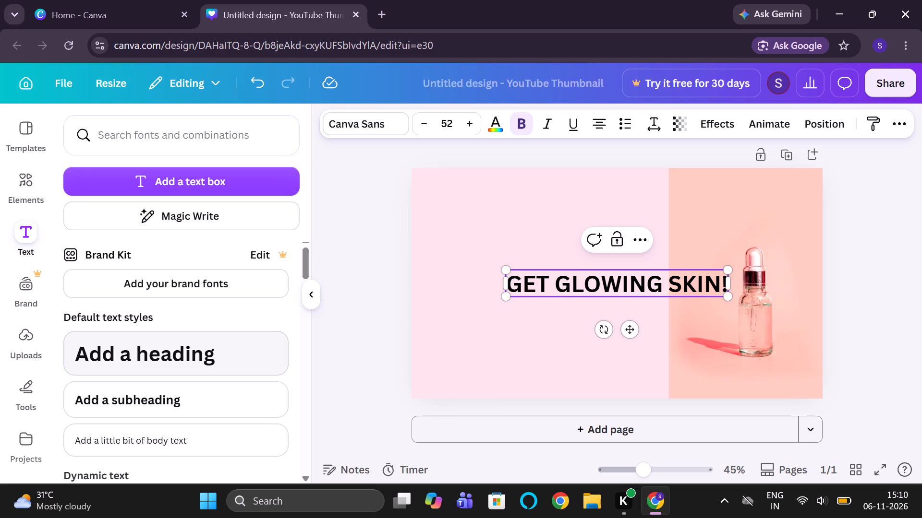
Change the "GET GLOWING SKIN!" heading's font to League Spartan.
left_click(379, 130)
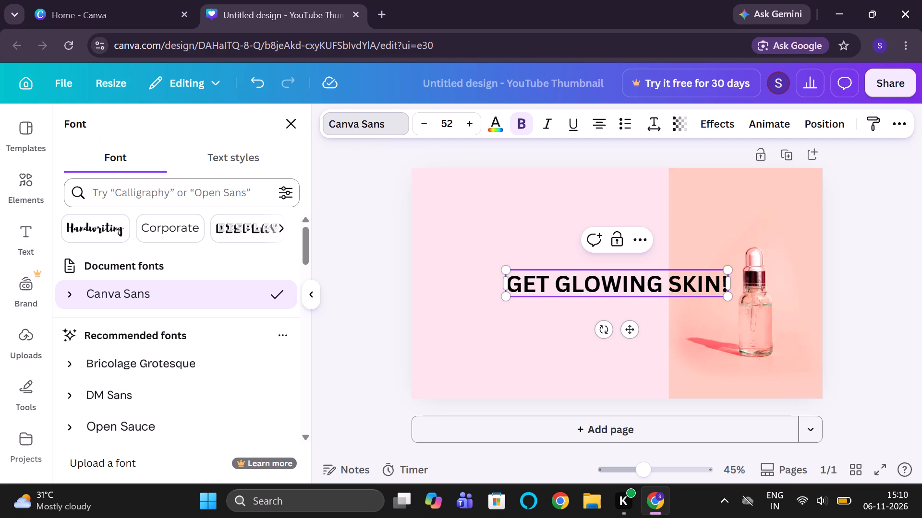
left_click(222, 199)
type("LE")
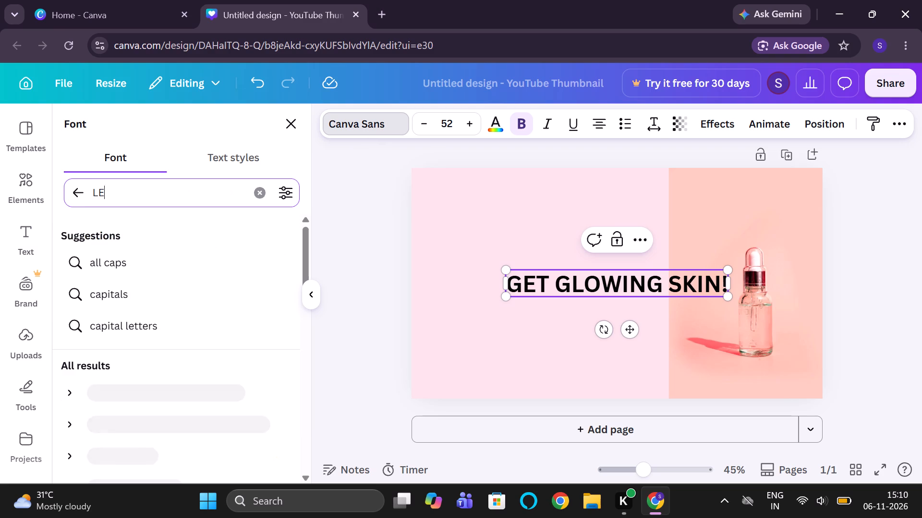
key("BackSpace")
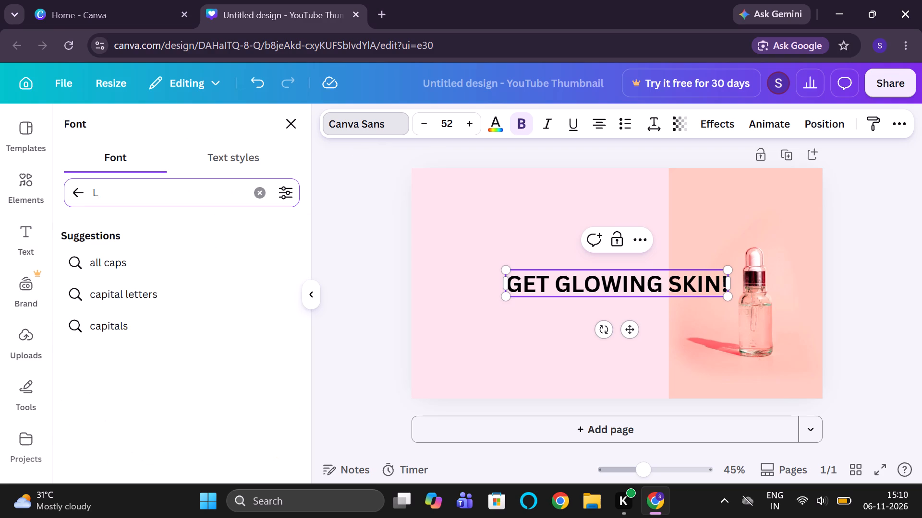
key("e")
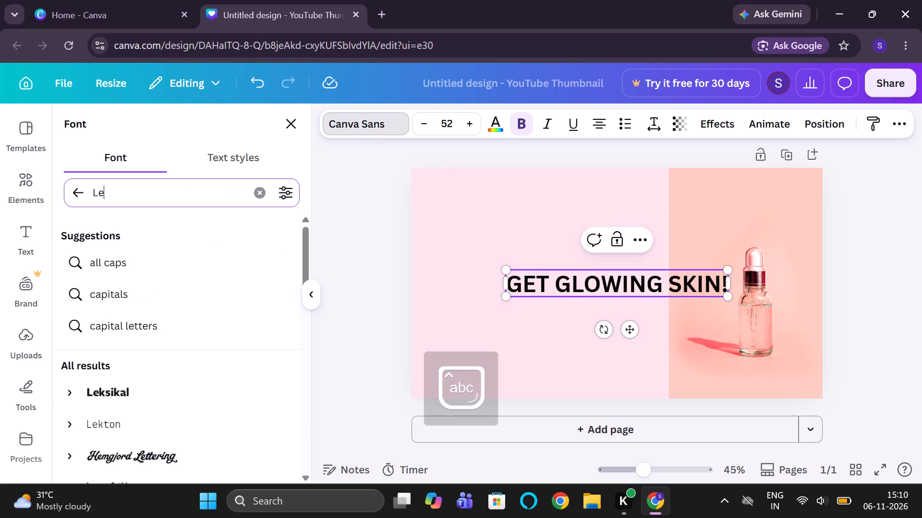
key("a")
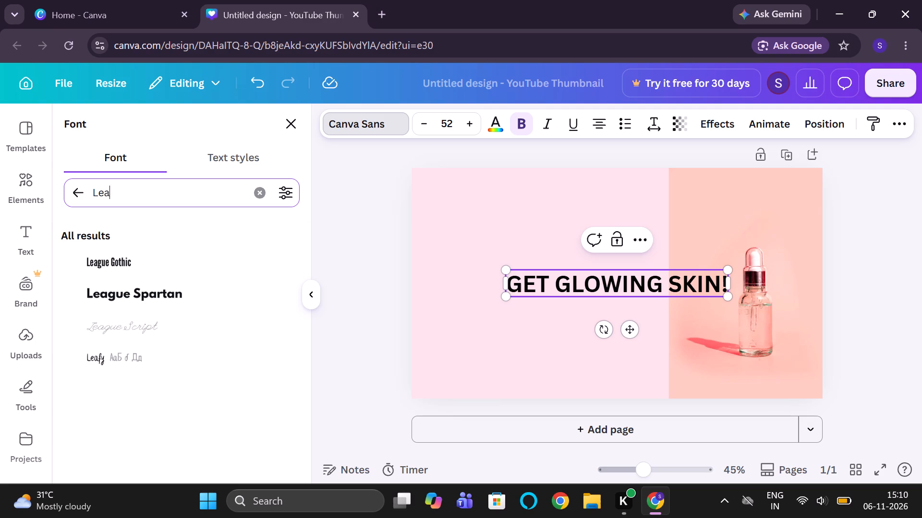
left_click(190, 296)
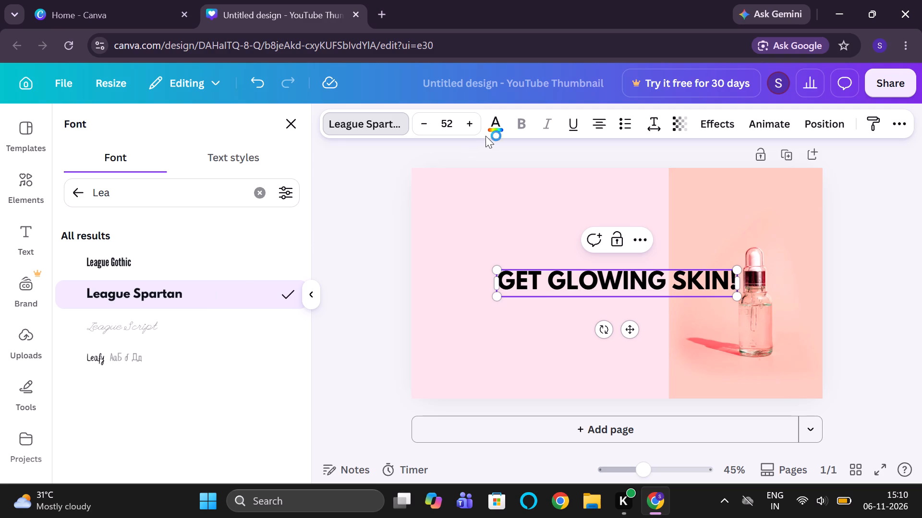
Recolour the heading text from black to dark maroon #7a2848, applying the change to all matching colours.
left_click(493, 125)
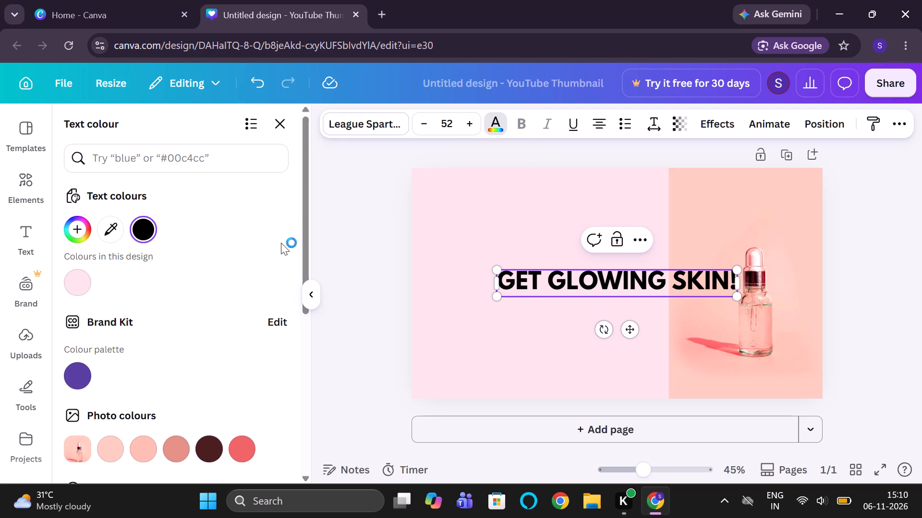
left_click(198, 157)
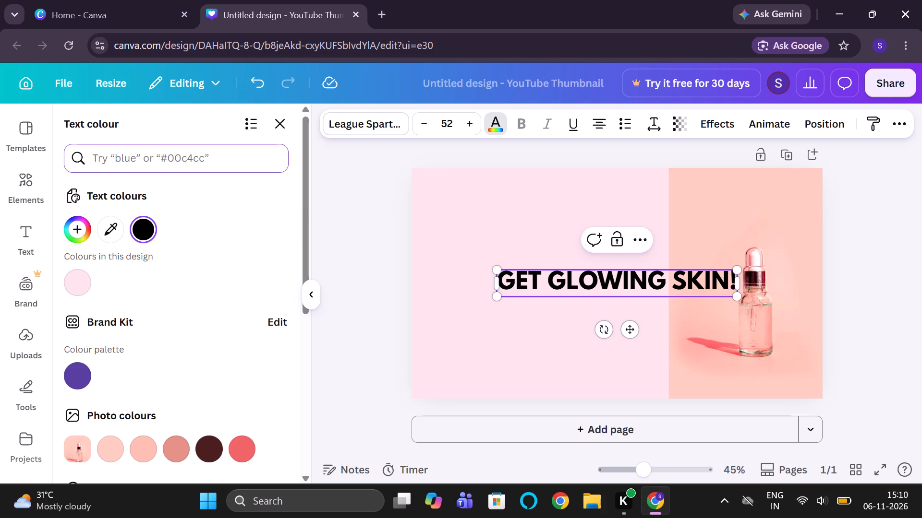
key("shift+numbersign")
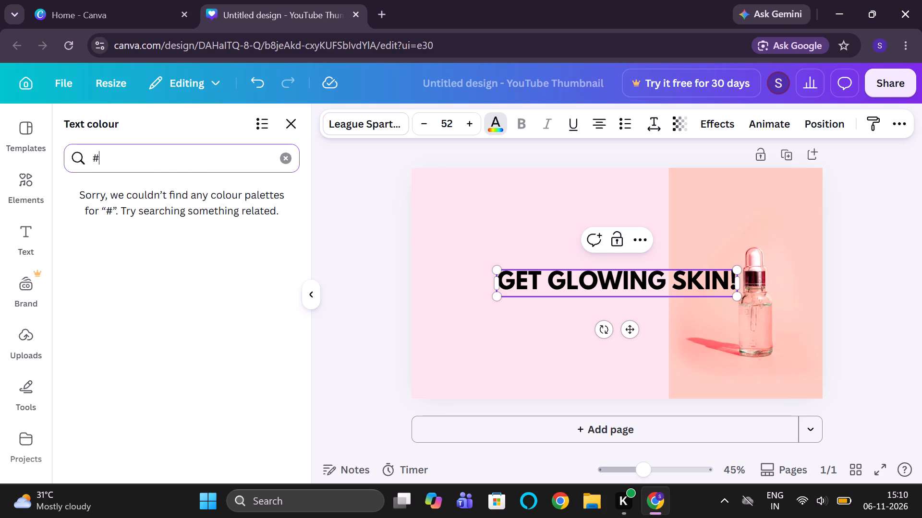
type("7a")
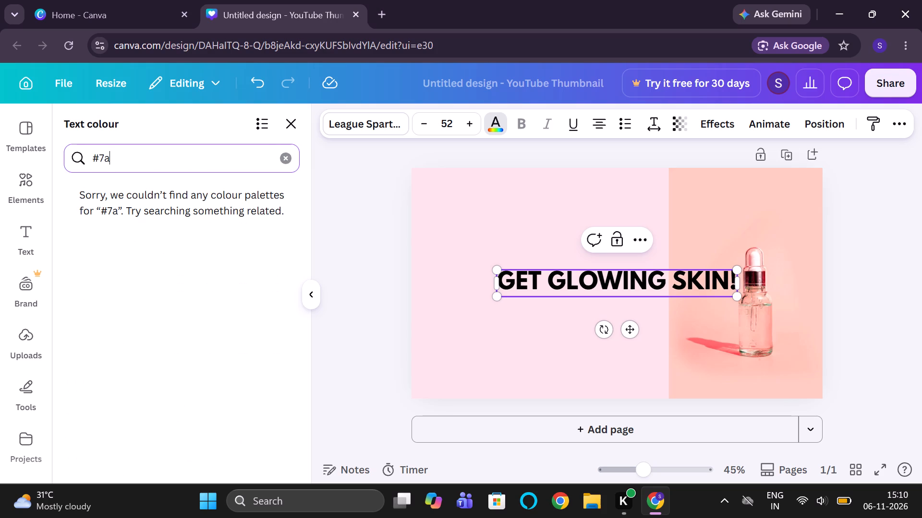
key("2")
type("848")
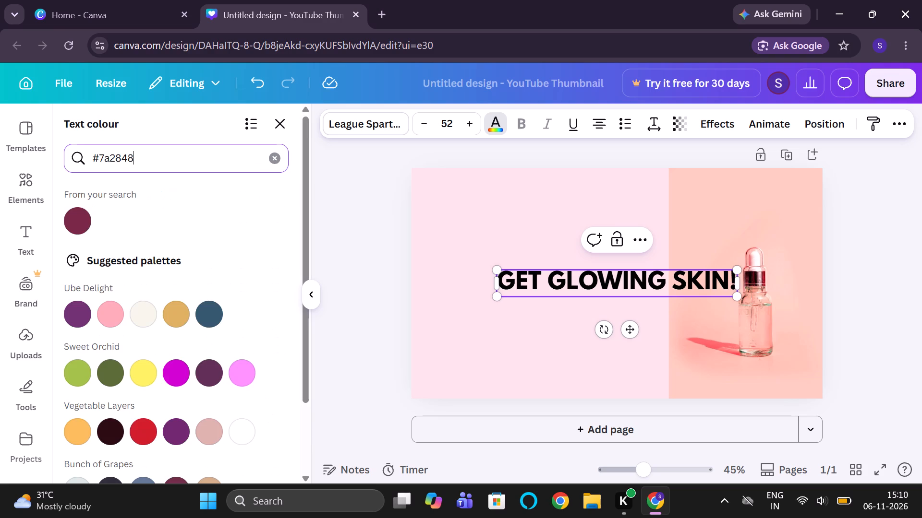
left_click(85, 215)
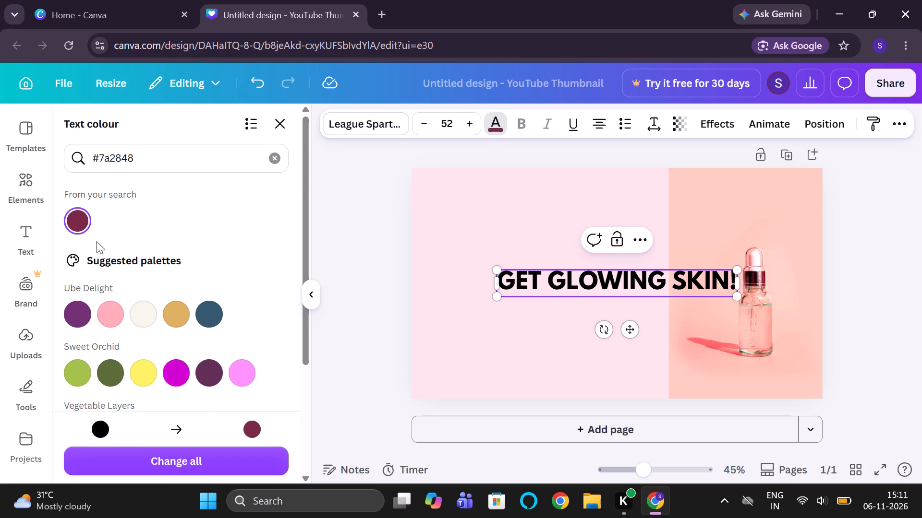
left_click(82, 218)
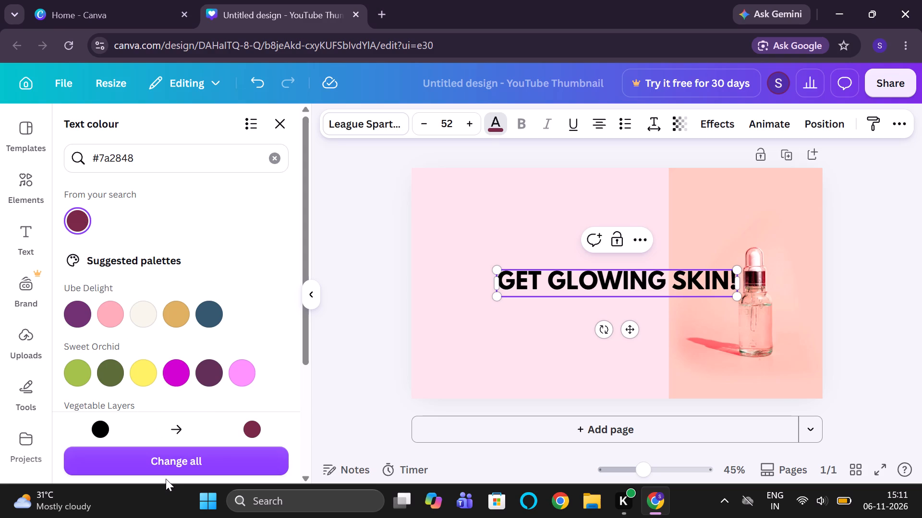
left_click(154, 455)
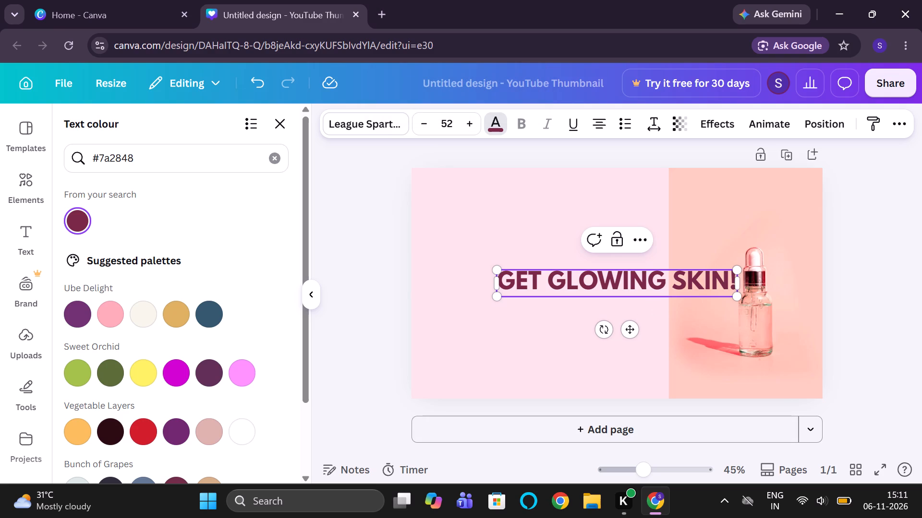
Move the heading into the plain pink area beside the bottle photo, vertically centred on the page and clear of the photo.
left_click_drag(655, 285, 645, 285)
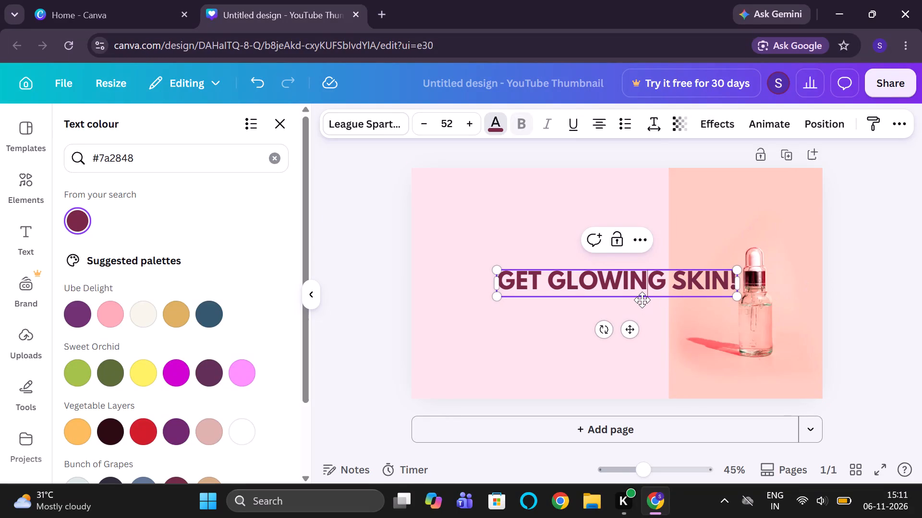
left_click_drag(642, 300, 575, 295)
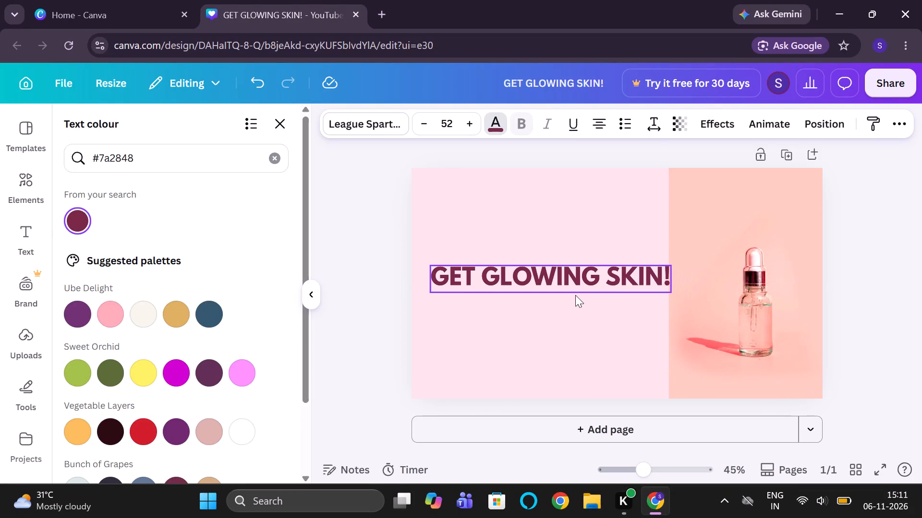
left_click_drag(575, 295, 569, 294)
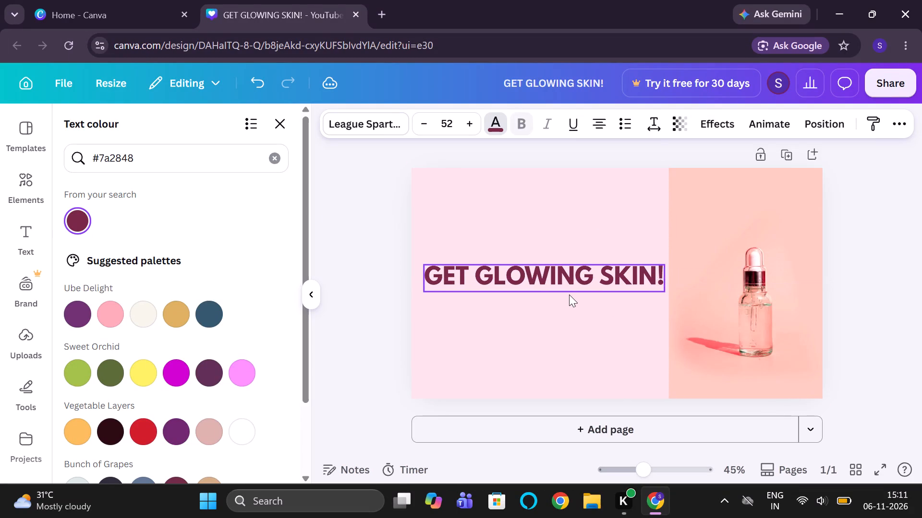
left_click_drag(569, 294, 567, 296)
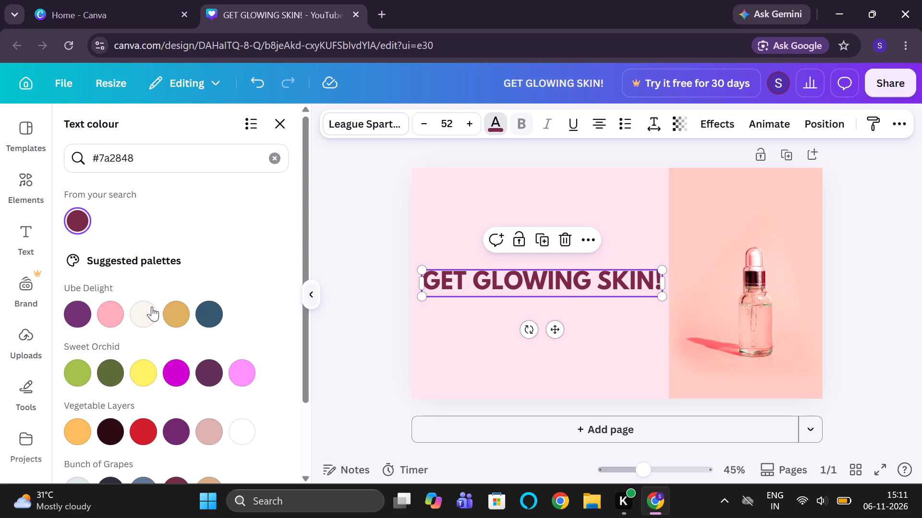
Add a subheading directly below the heading reading "5 SIMPLE TIPS FOR HEALTHY SKIN".
left_click(24, 232)
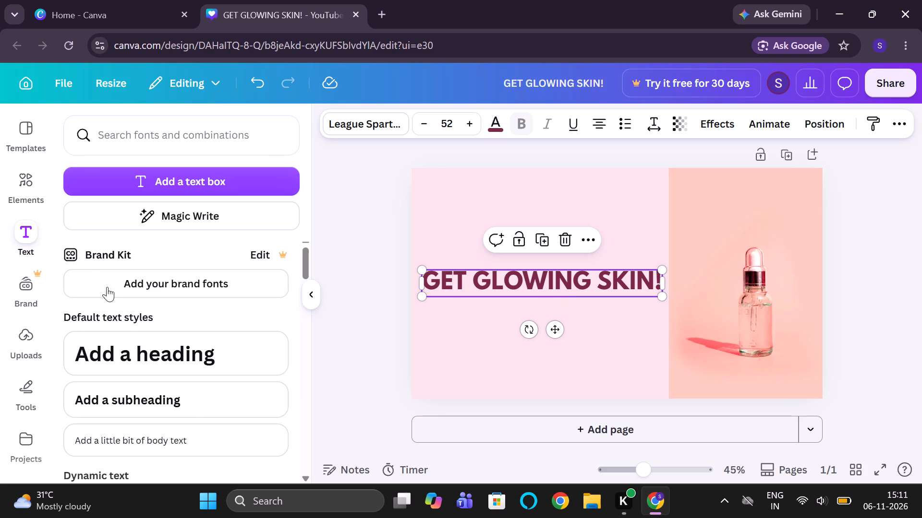
left_click(122, 389)
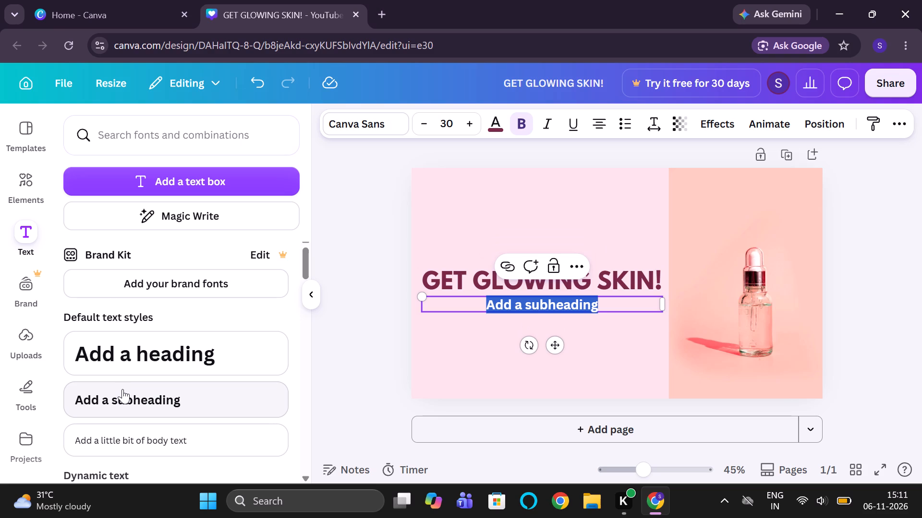
key("5")
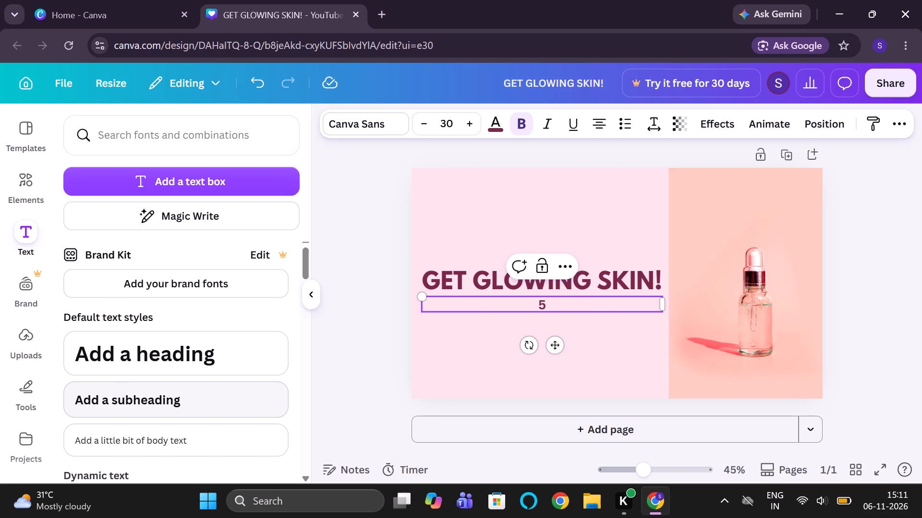
key("space")
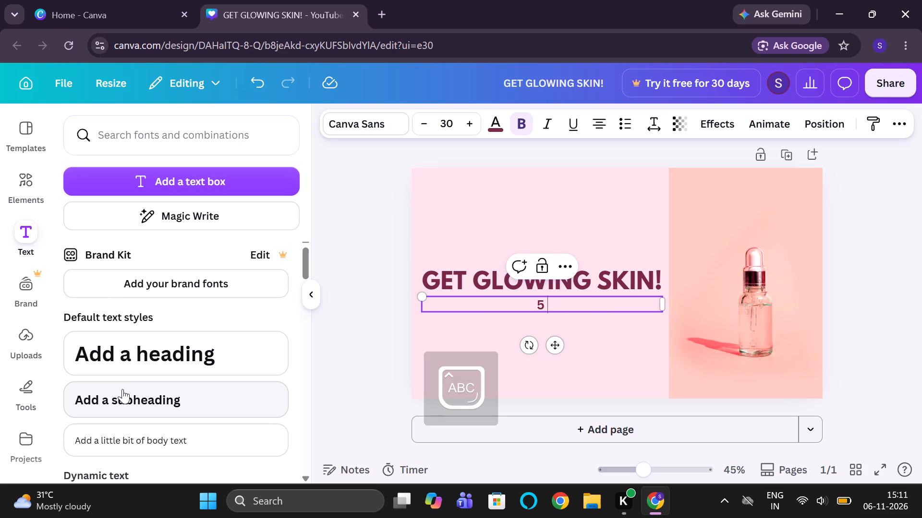
type("SIMPLE")
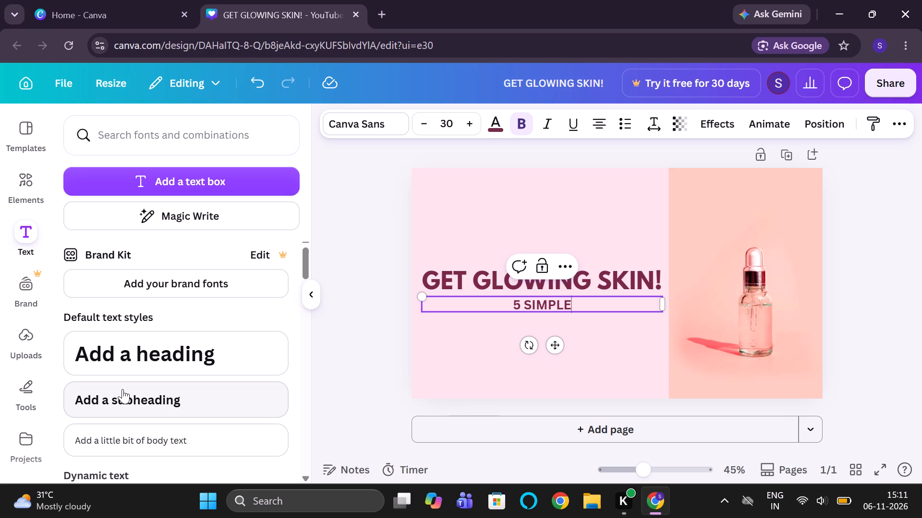
key("space")
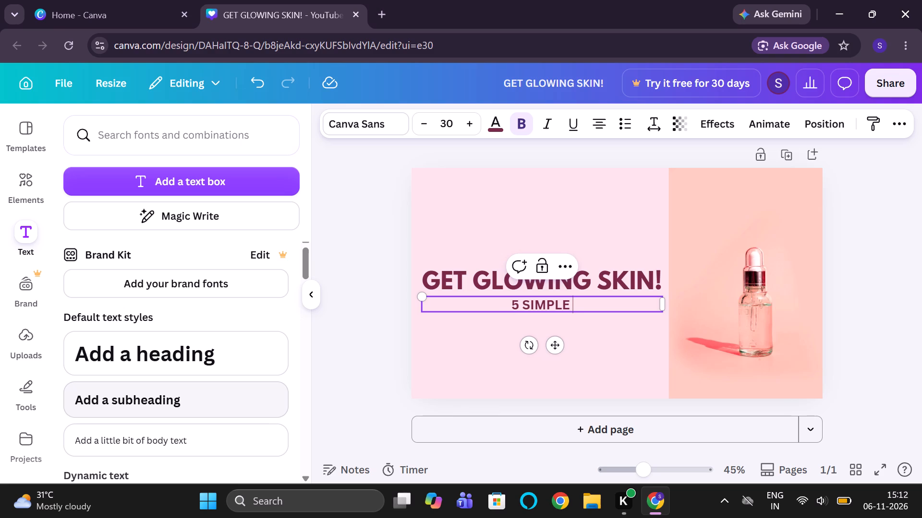
type("TIPS FOR HEALTHY")
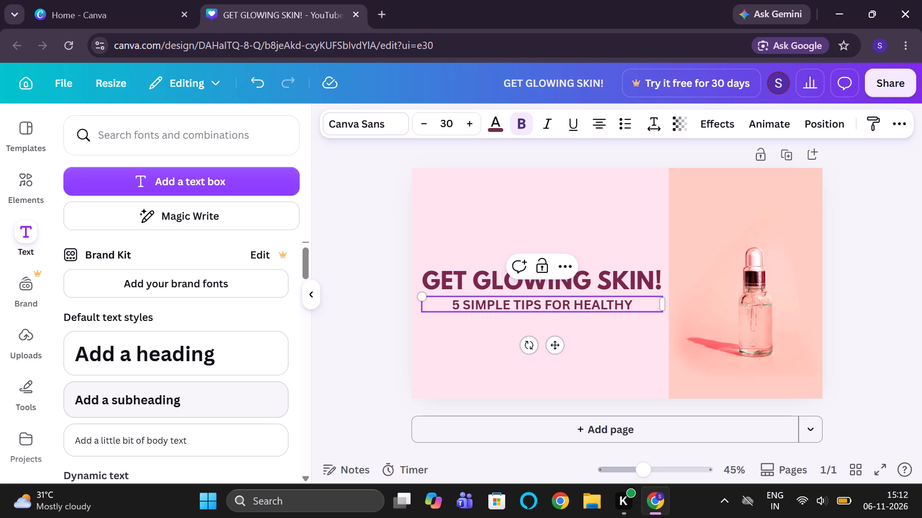
key("space")
type("SKIN")
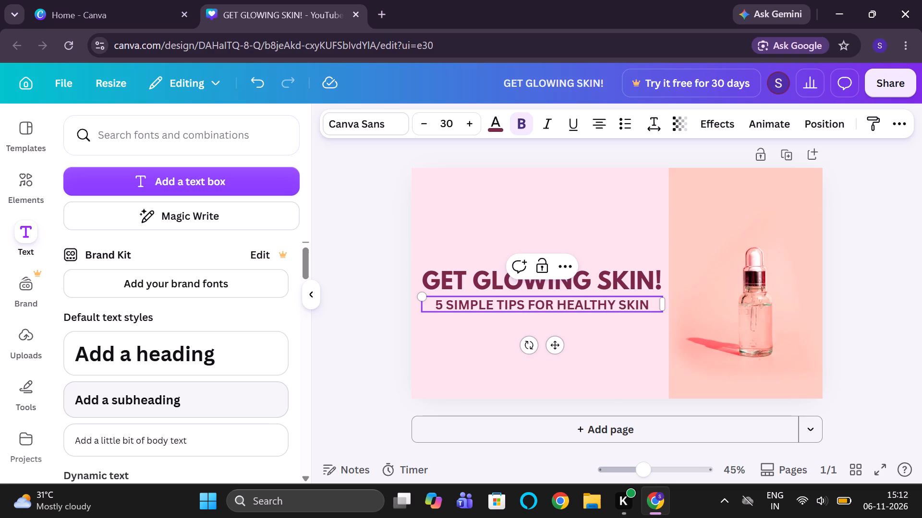
Change the "5 SIMPLE TIPS FOR HEALTHY SKIN" subheading's font to Poppins.
left_click(344, 129)
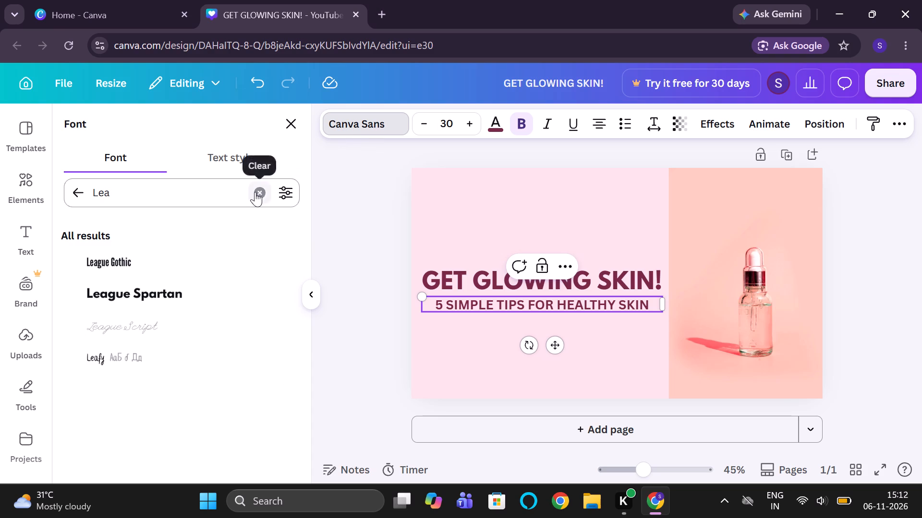
left_click(255, 192)
type("POP")
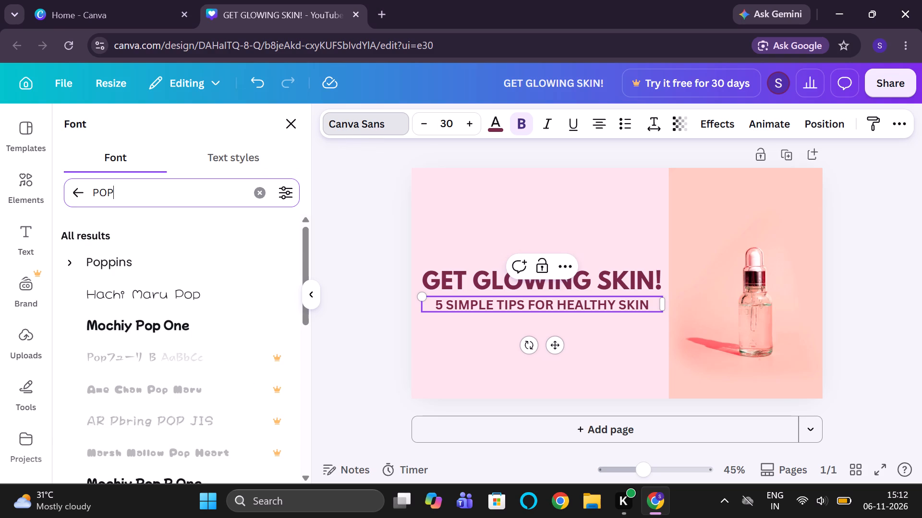
left_click(185, 262)
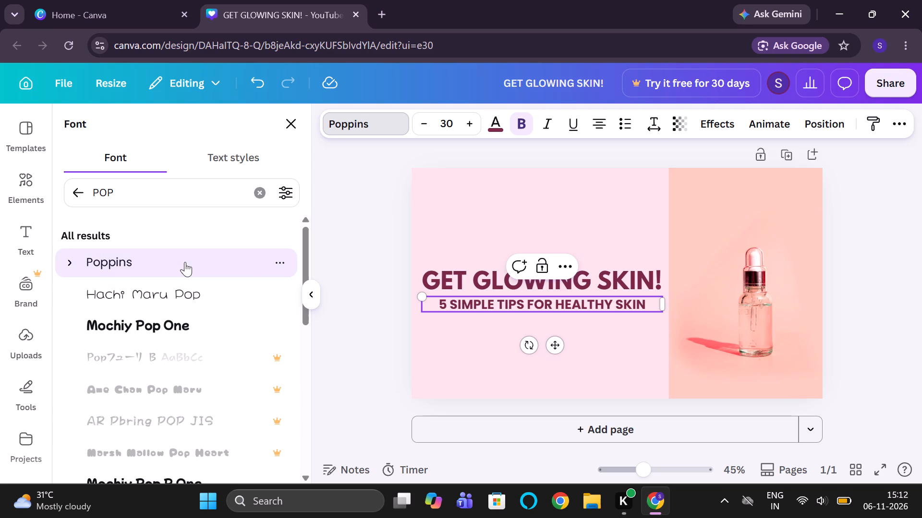
scroll(185, 262, "down", 1)
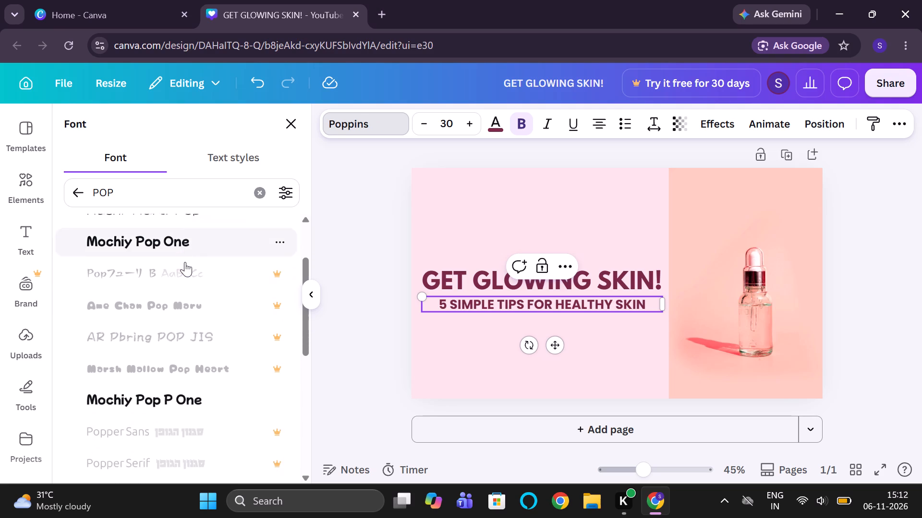
scroll(185, 262, "down", 3)
scroll(185, 262, "up", 4)
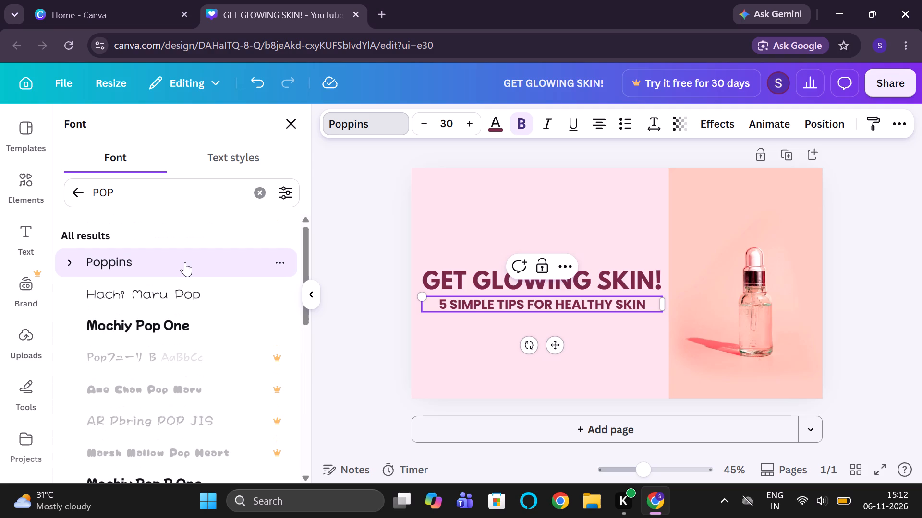
Delete the Poppins "5 SIMPLE TIPS FOR HEALTHY SKIN" subheading from beneath the heading.
left_click(493, 118)
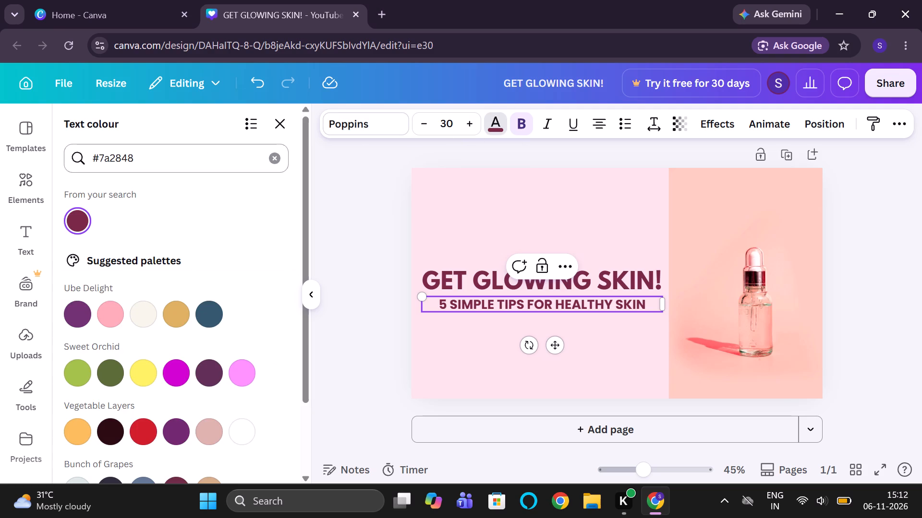
key("BackSpace")
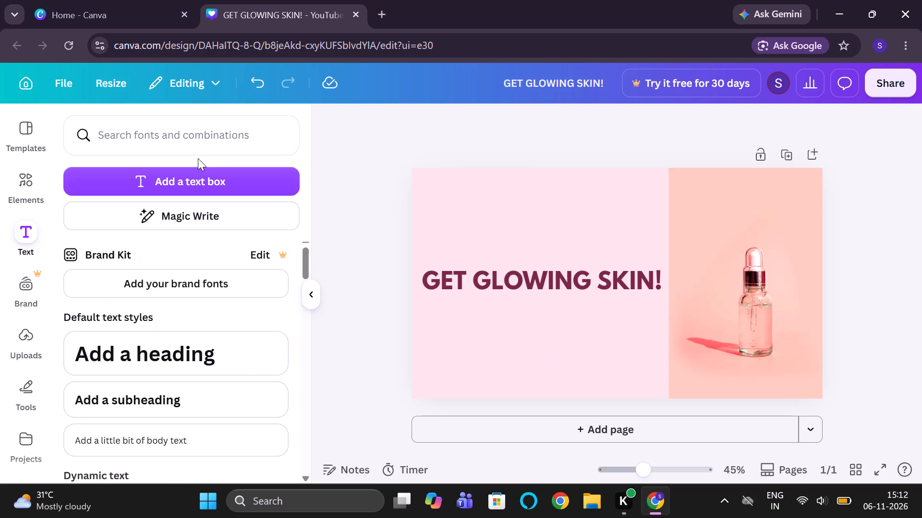
Add a new subheading reading "5 SIMPLE TIPS FOR HEALTHY SKIN" and centre it directly below the "GET GLOWING SKIN!" heading.
left_click(14, 252)
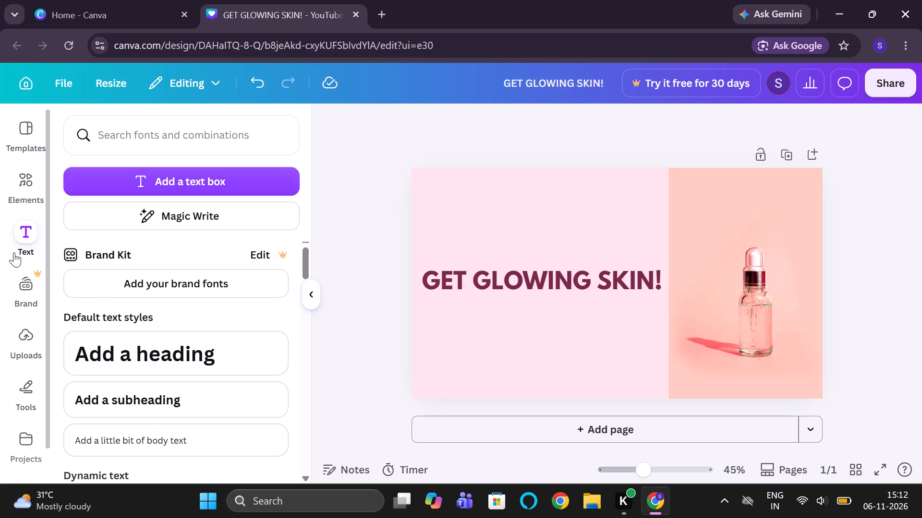
left_click(19, 236)
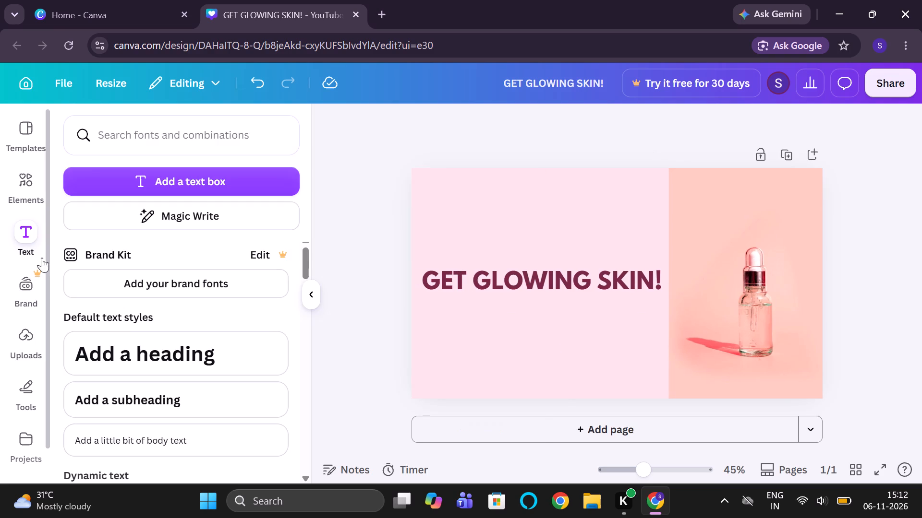
left_click(157, 393)
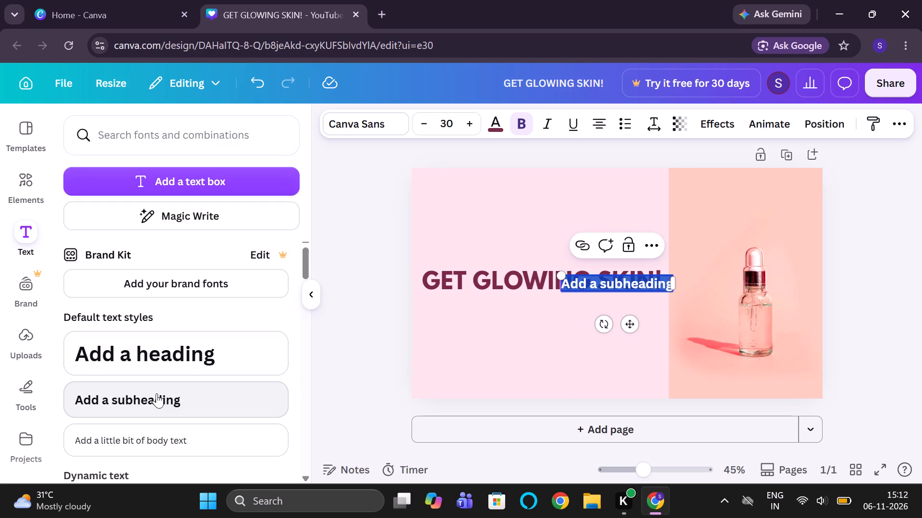
type("5 SIMPLE")
key("space")
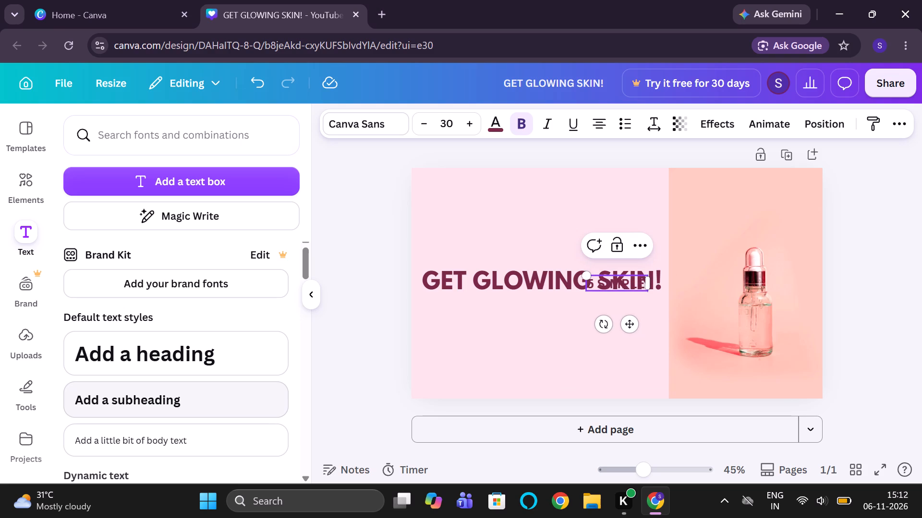
type("TIPS FOR")
key("space")
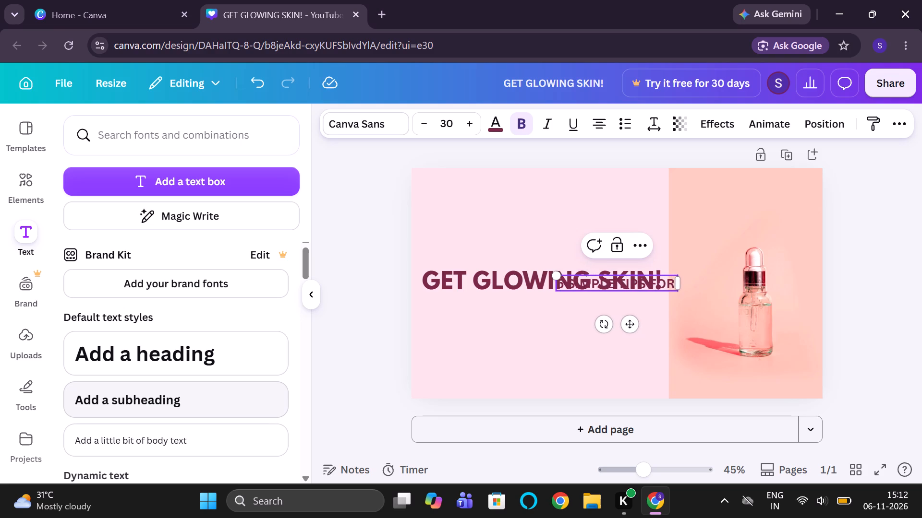
type("HEALTHY SKIN")
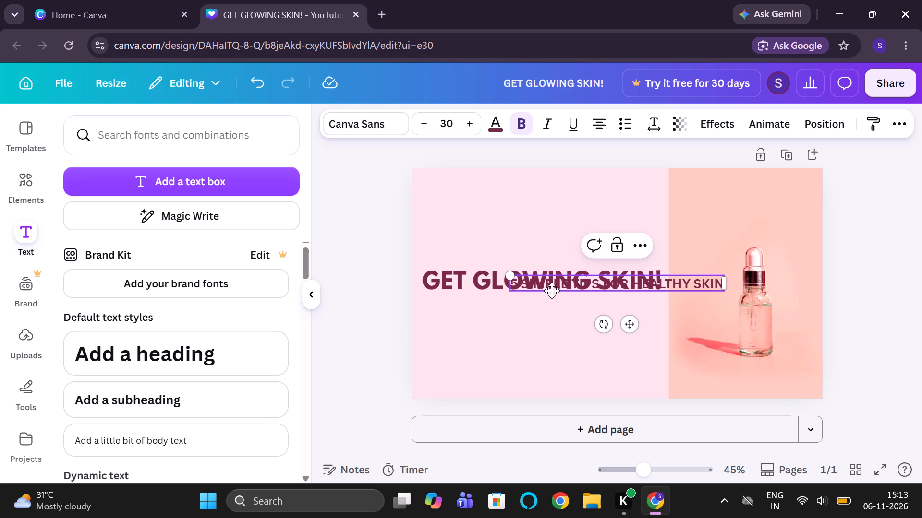
left_click_drag(552, 292, 492, 312)
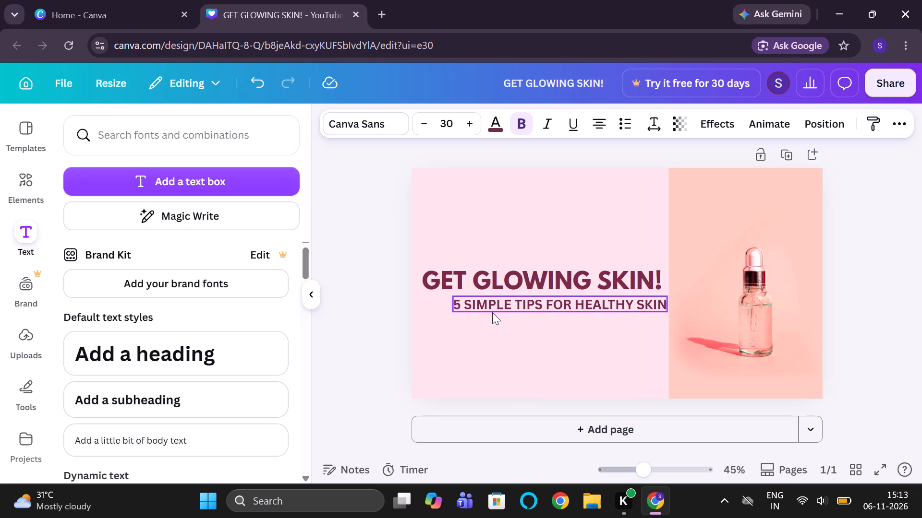
left_click_drag(492, 312, 478, 314)
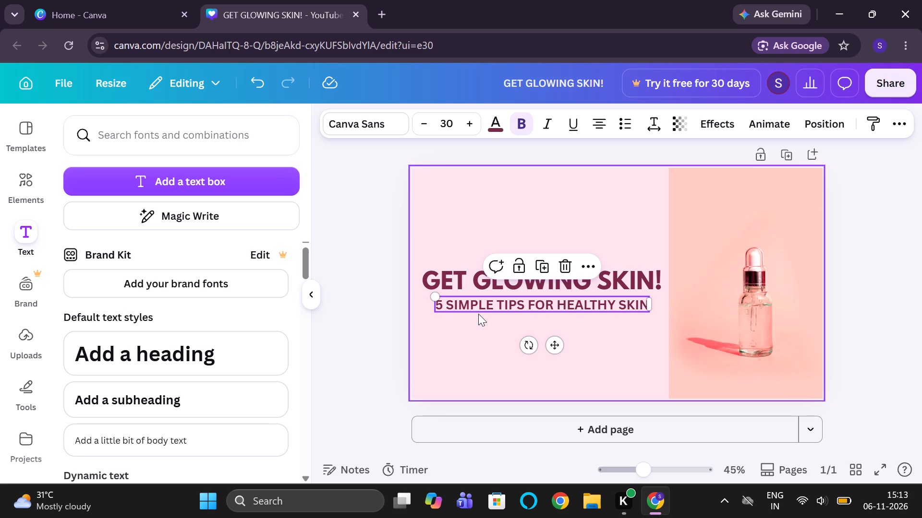
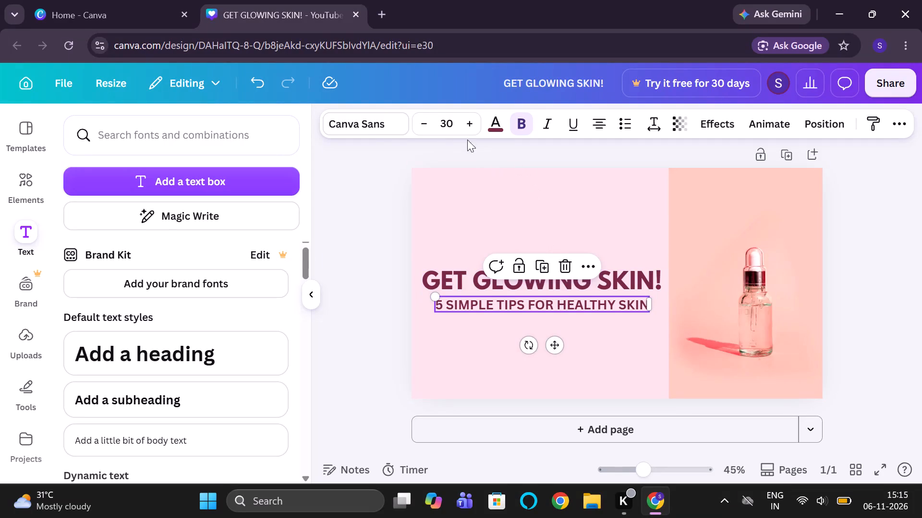
Set the "5 SIMPLE TIPS FOR HEALTHY SKIN" subheading's font to Poppins in regular, non-bold weight.
left_click(368, 132)
left_click(211, 261)
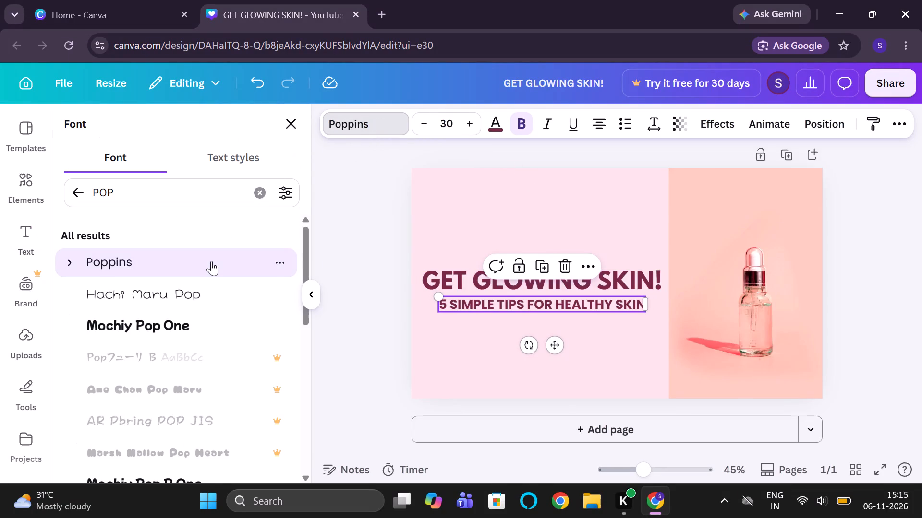
left_click(211, 261)
left_click(206, 294)
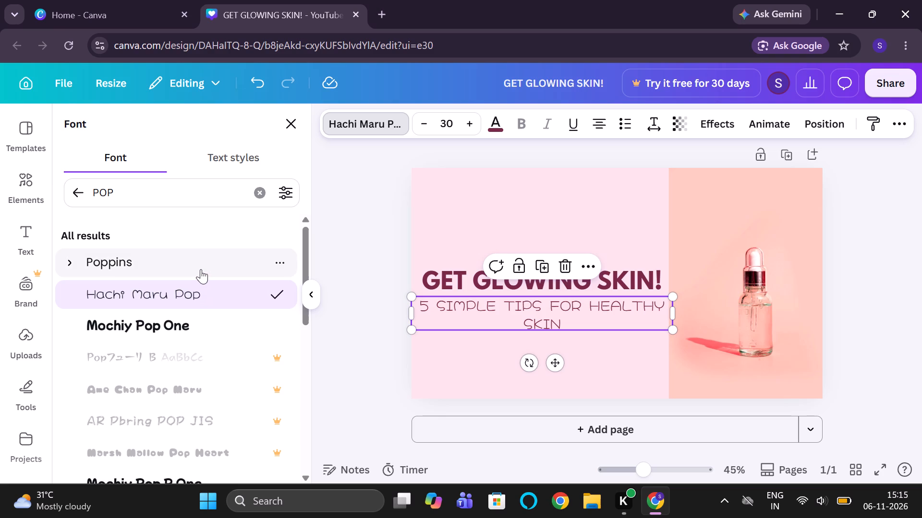
left_click(201, 269)
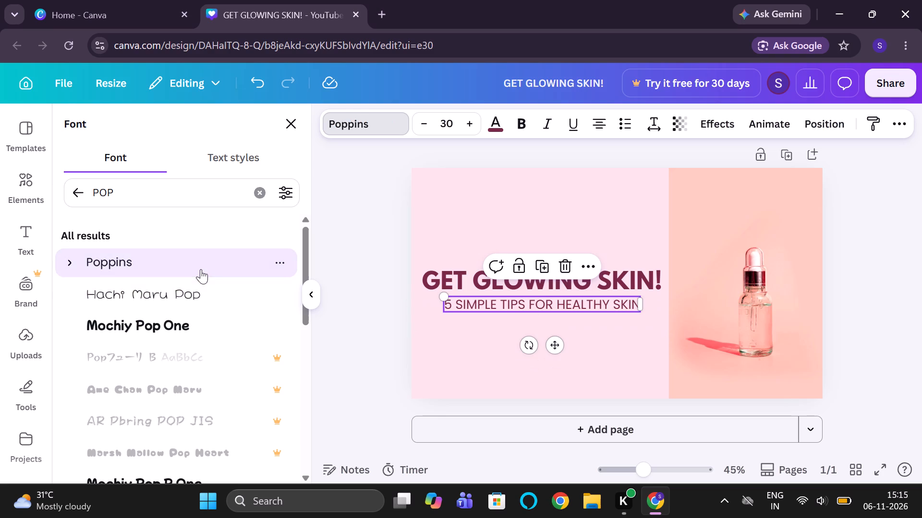
Set the "5 SIMPLE TIPS FOR HEALTHY SKIN" subheading's text colour to #5A4650.
left_click(500, 120)
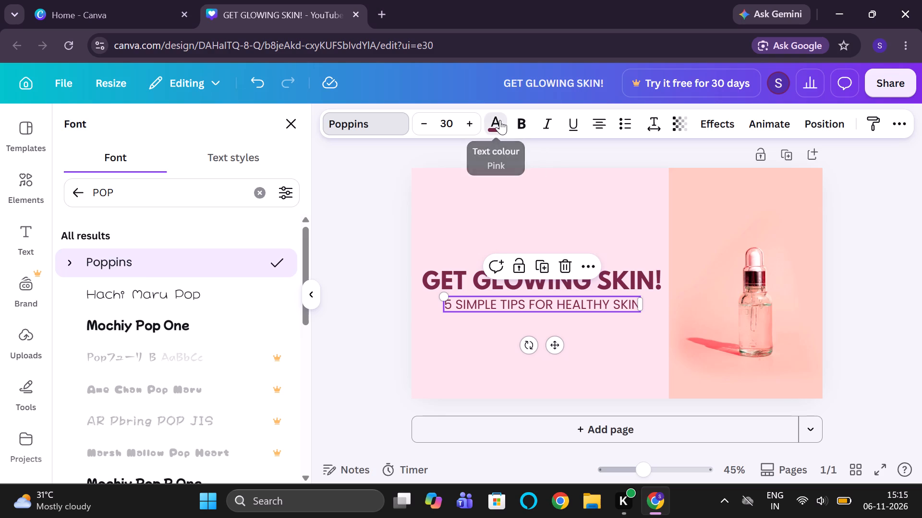
left_click(211, 155)
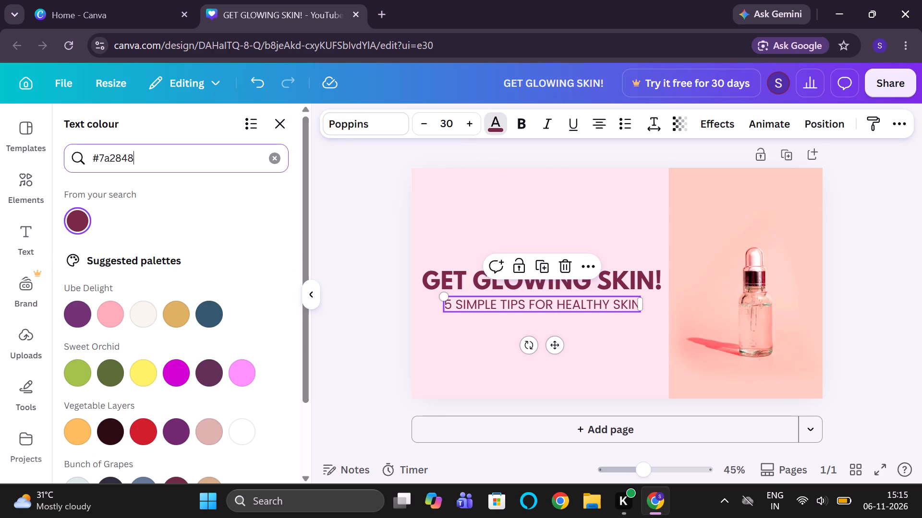
key("BackSpace")
key("BackSpace")
key("BackSpace")
key("BackSpace")
key("BackSpace")
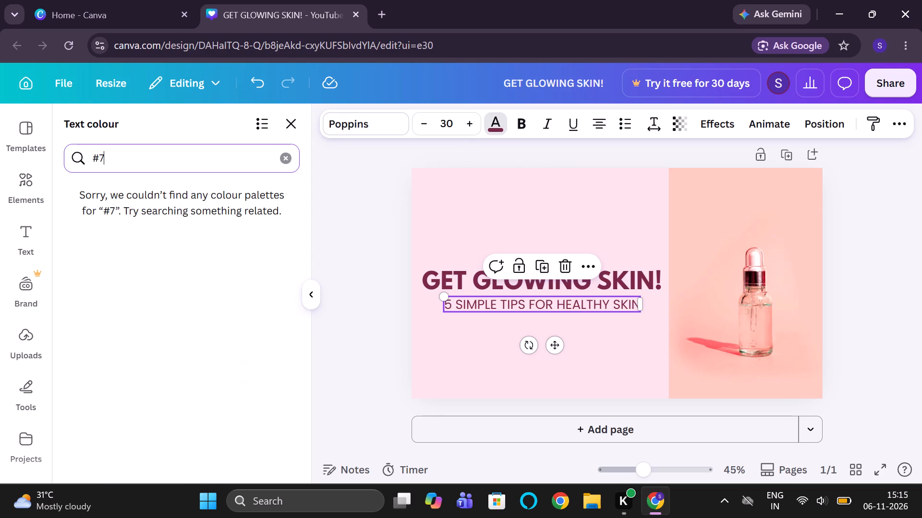
key("BackSpace")
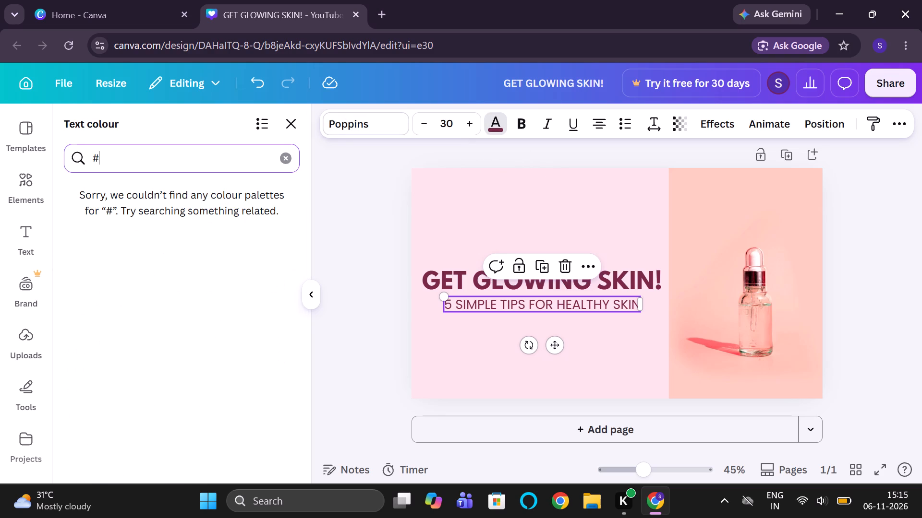
key("5")
key("a")
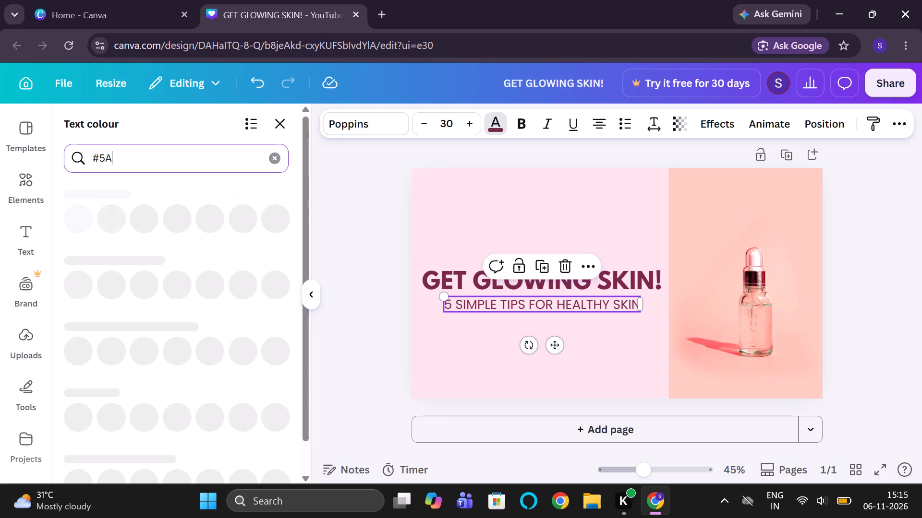
key("4")
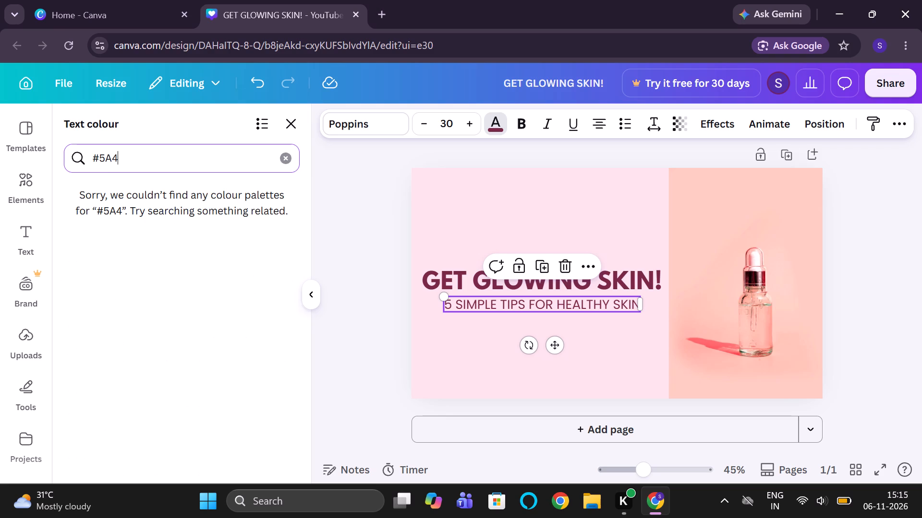
type("650")
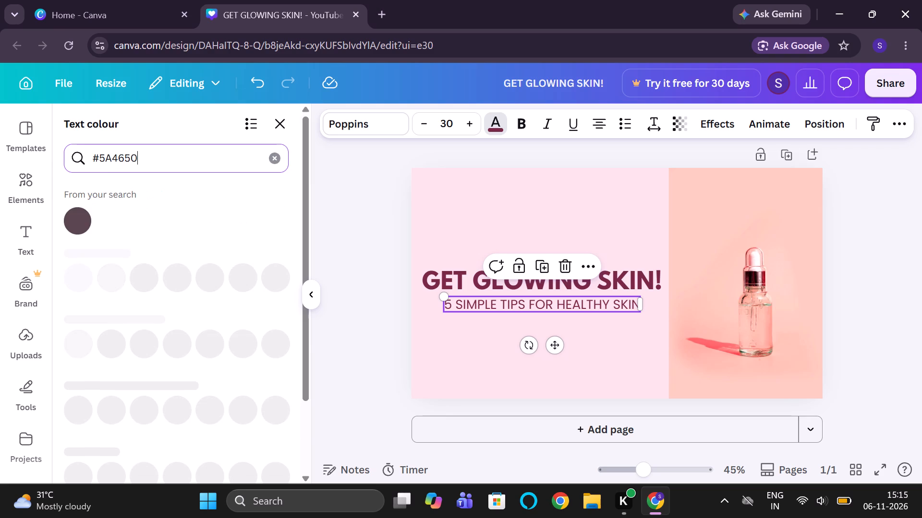
left_click(86, 213)
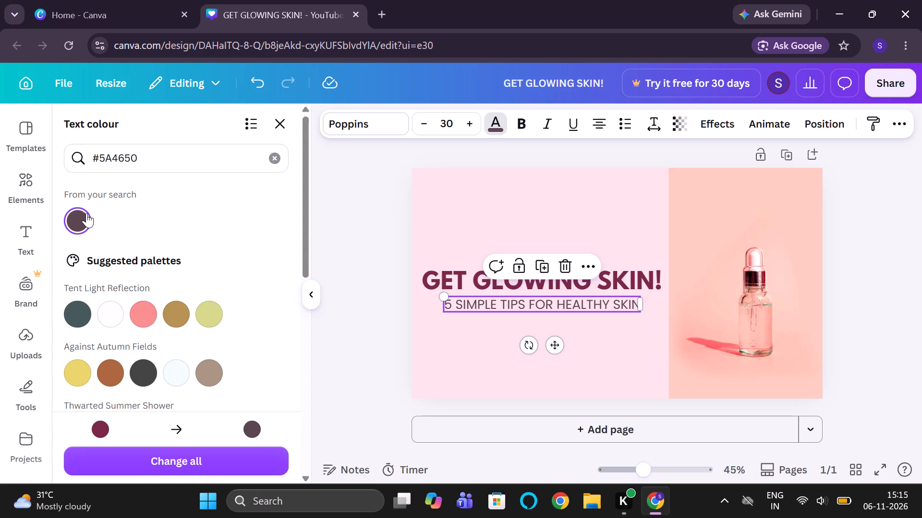
left_click(86, 213)
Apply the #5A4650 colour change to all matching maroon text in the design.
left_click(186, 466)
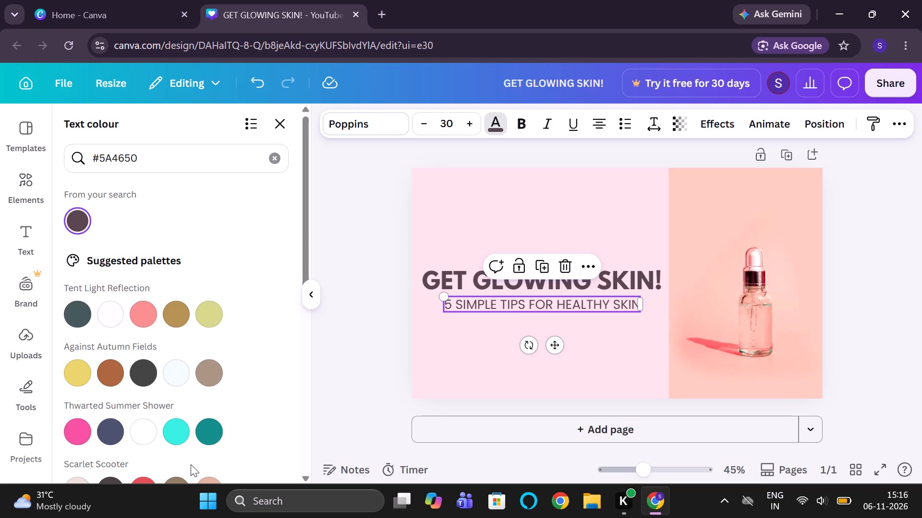
Set the "GET GLOWING SKIN!" heading's text colour to #7A2848, for this heading only.
left_click(440, 280)
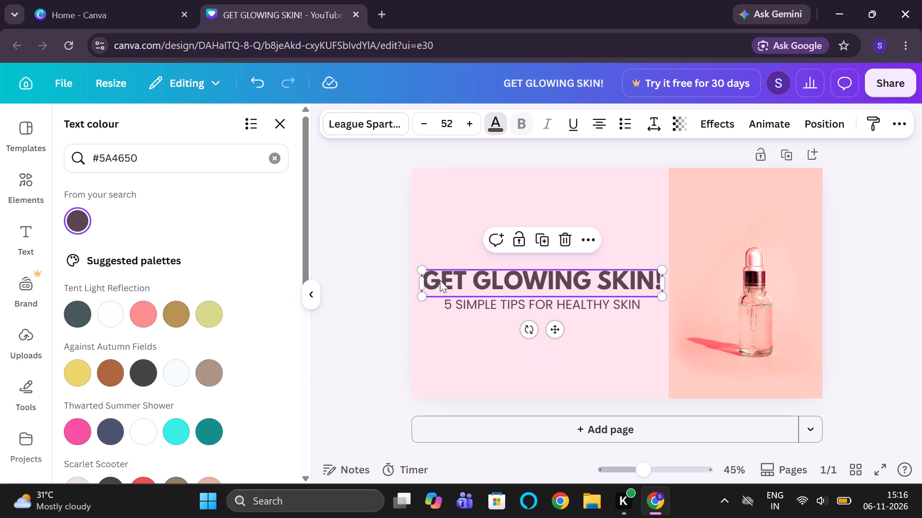
left_click(178, 159)
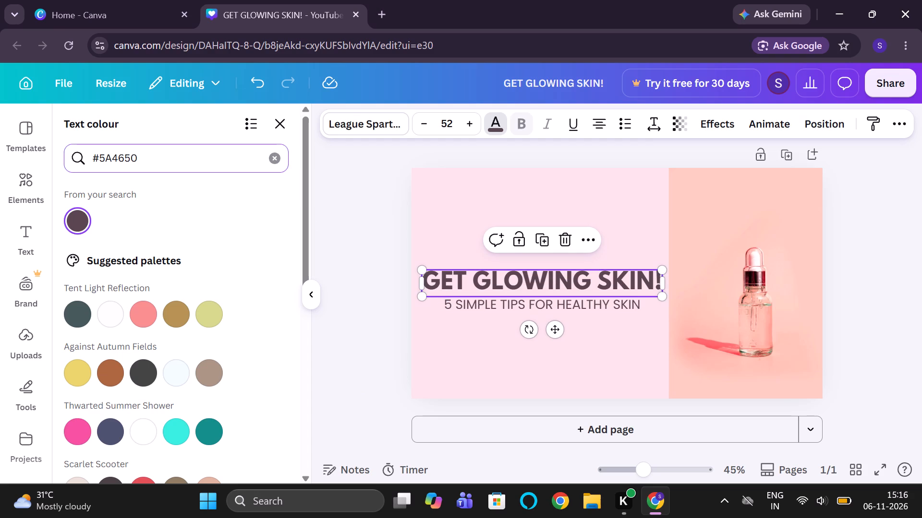
key("BackSpace")
key("BackSpace")
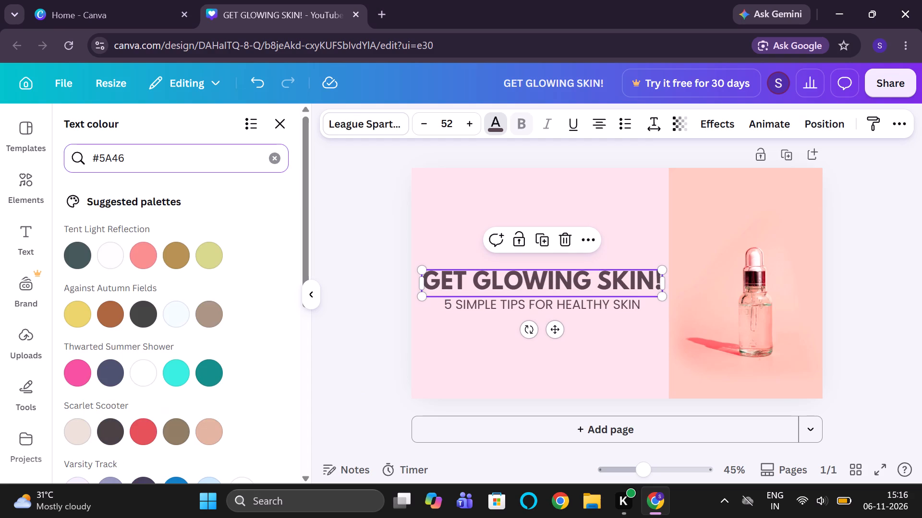
key("BackSpace")
key("BackSpace")
key("BackSpace")
key("BackSpace")
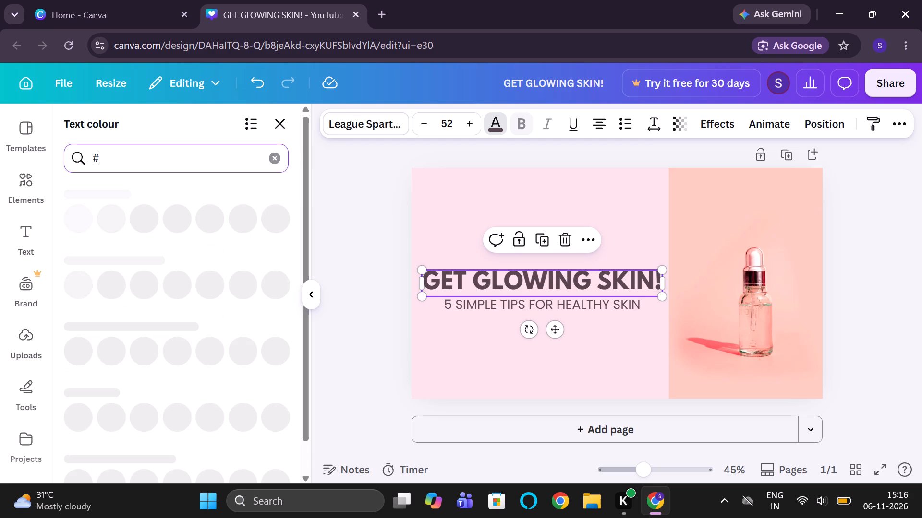
key("7")
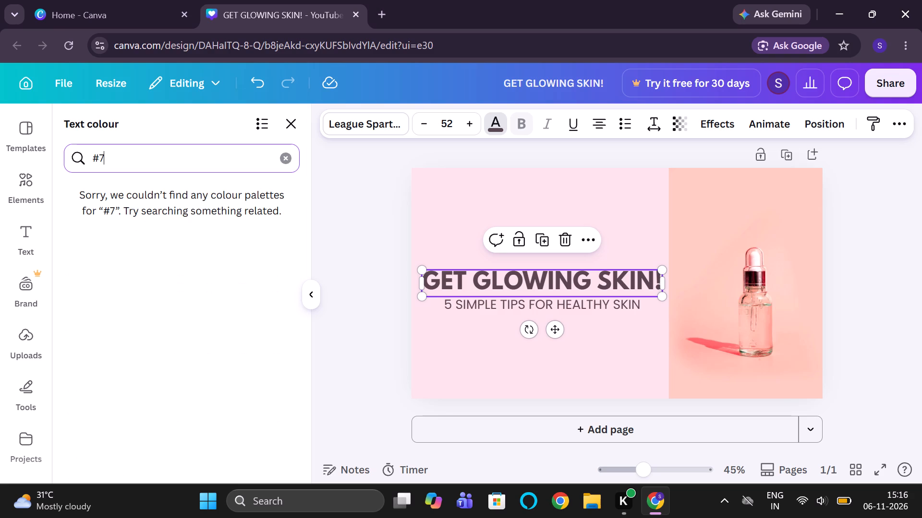
key("a")
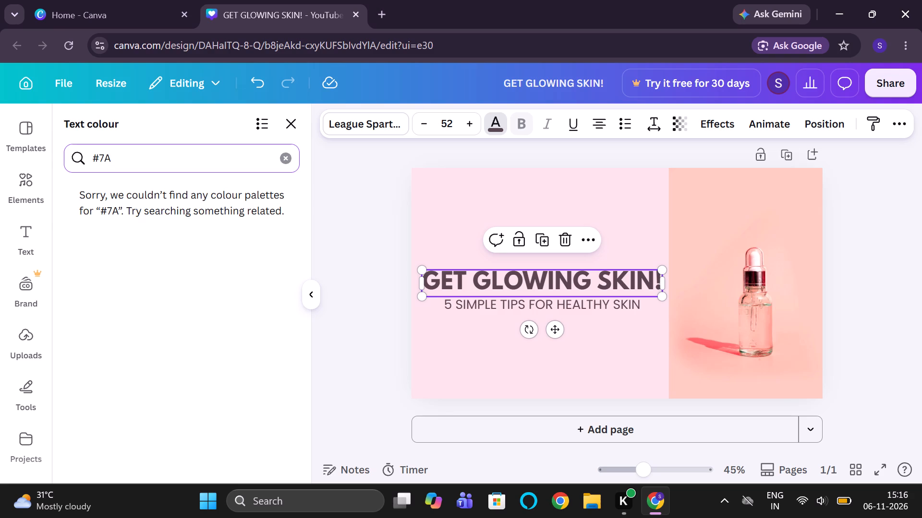
key("2")
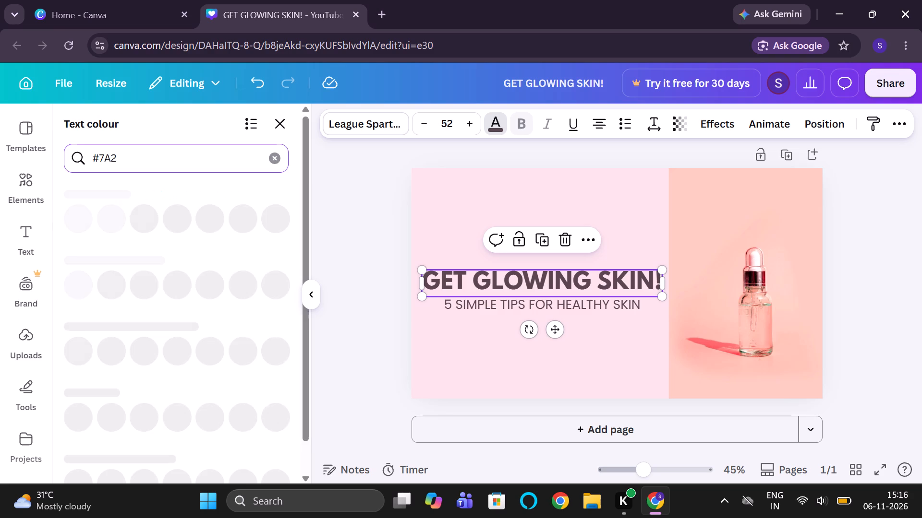
type("848")
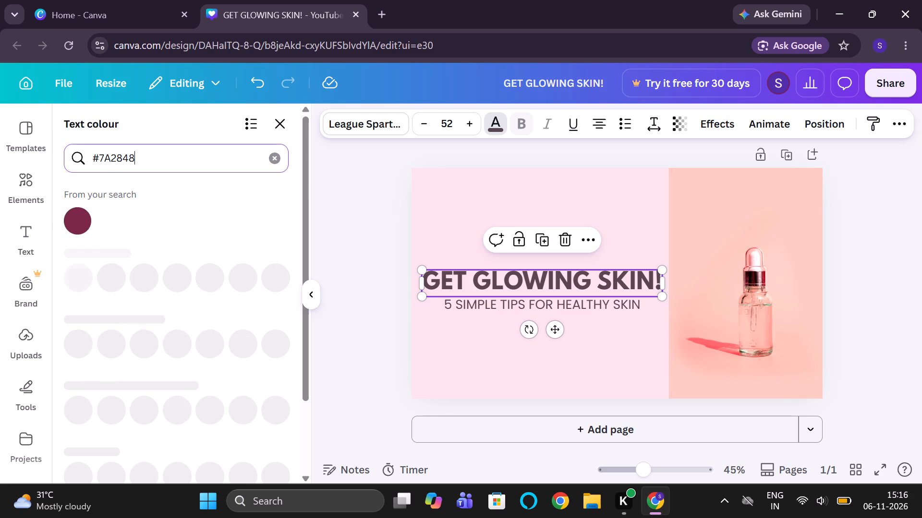
left_click(81, 215)
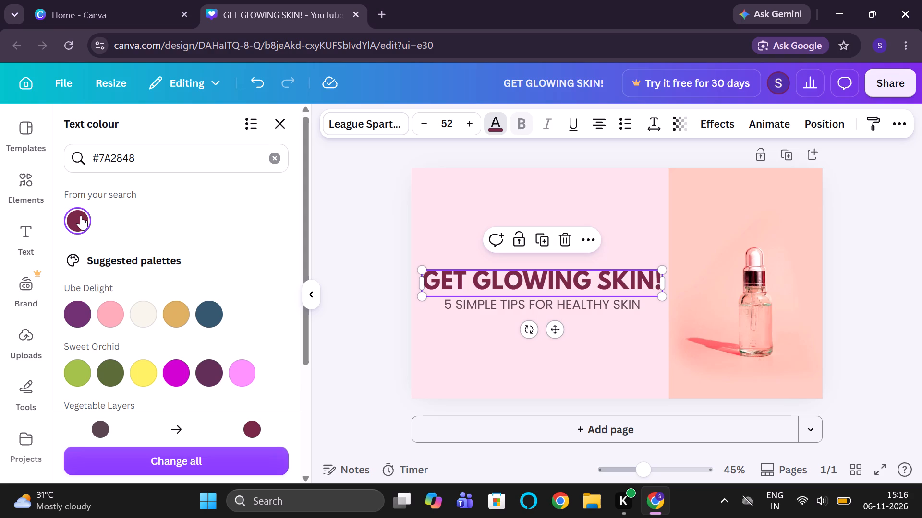
Reapply text colour #5A4650 to the "5 SIMPLE TIPS FOR HEALTHY SKIN" subheading.
left_click(465, 298)
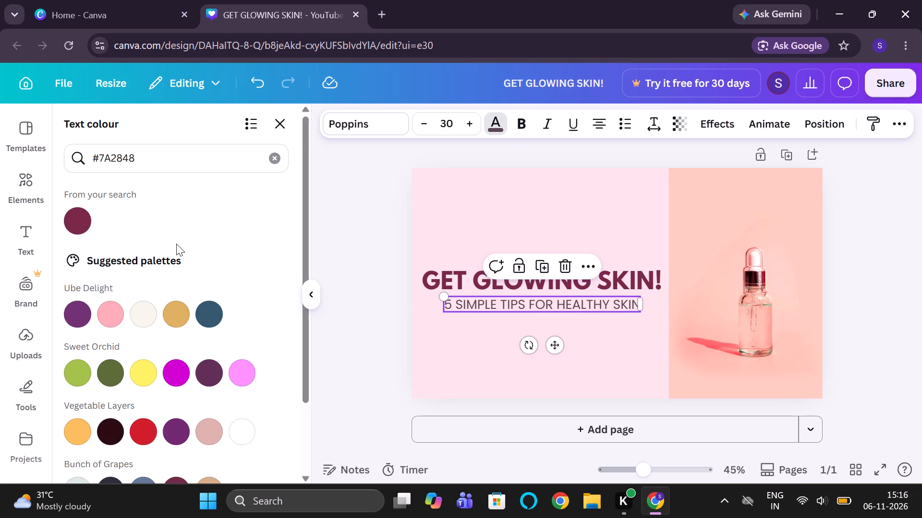
left_click(150, 152)
key("BackSpace")
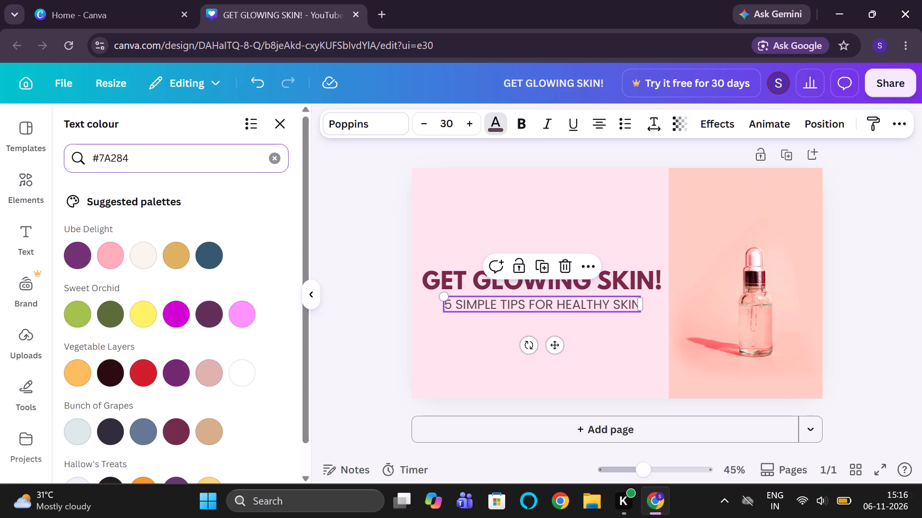
key("BackSpace")
key("BackSpace")
key("BackSpace")
key("BackSpace")
key("BackSpace")
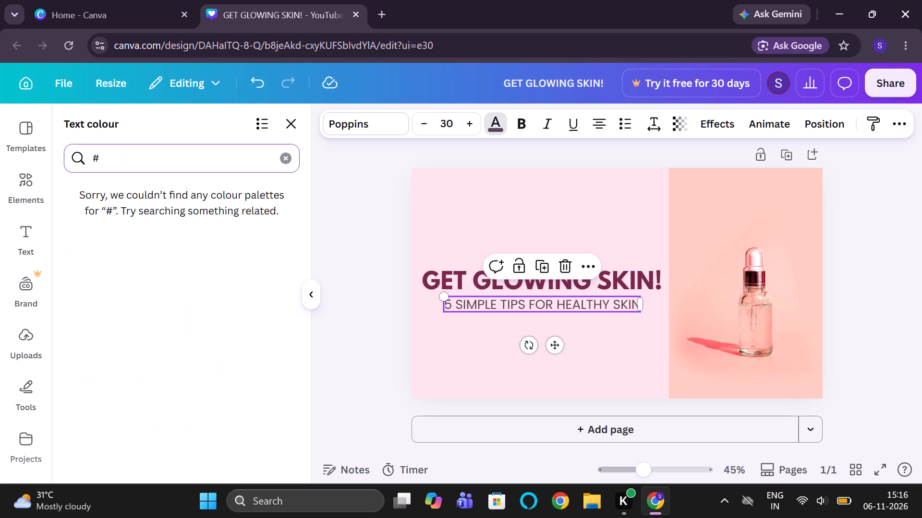
type("5A")
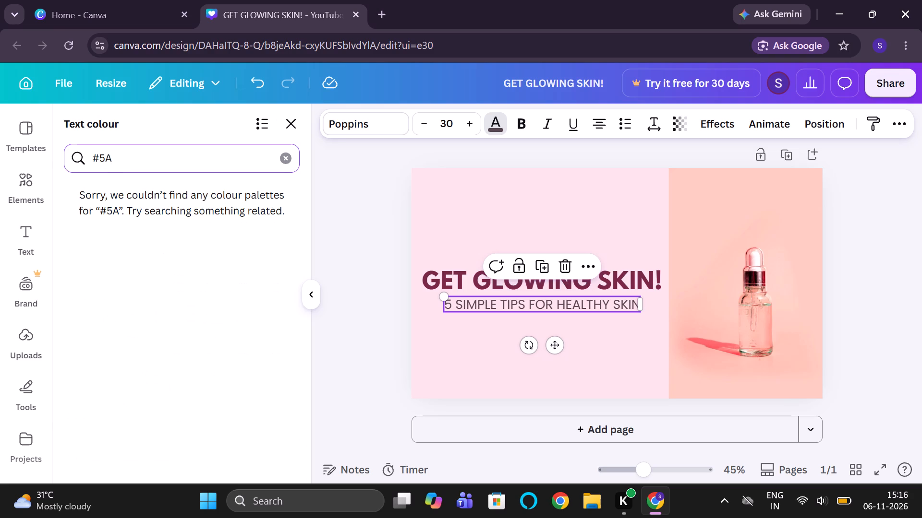
key("4")
type("650")
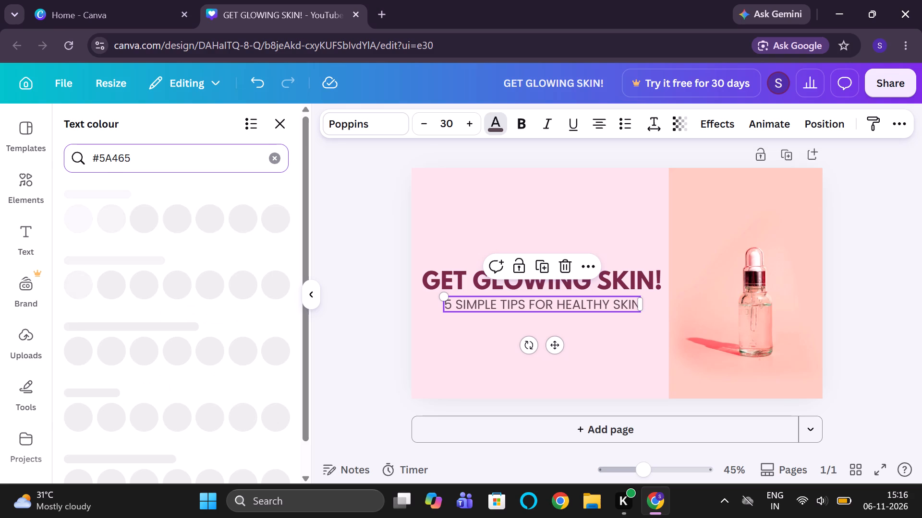
left_click(85, 220)
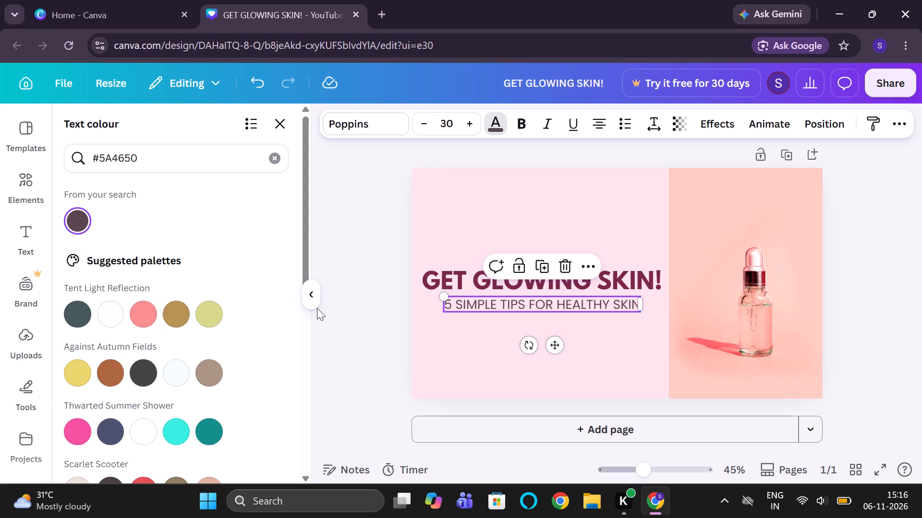
Clear the "luxury pink skincare serum bottle" search and the recent search history in the elements library.
left_click(29, 190)
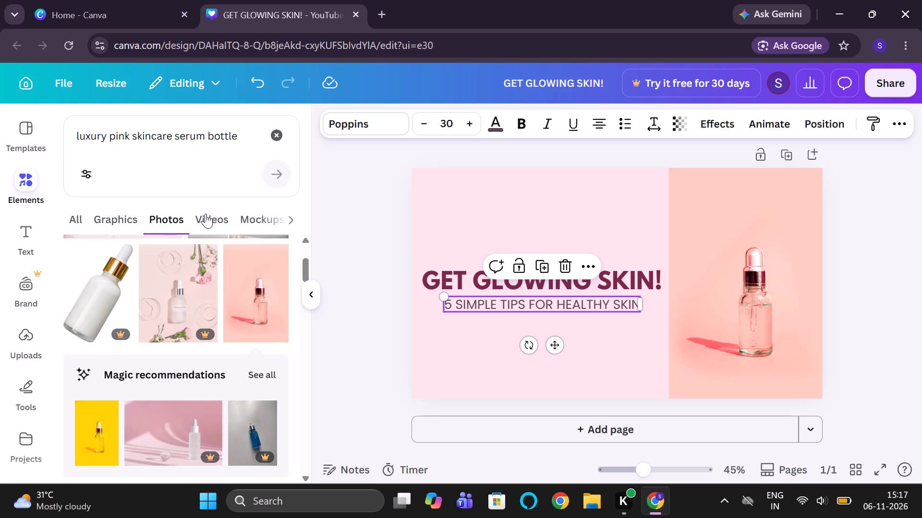
scroll(232, 221, "left", 2)
left_click(232, 221)
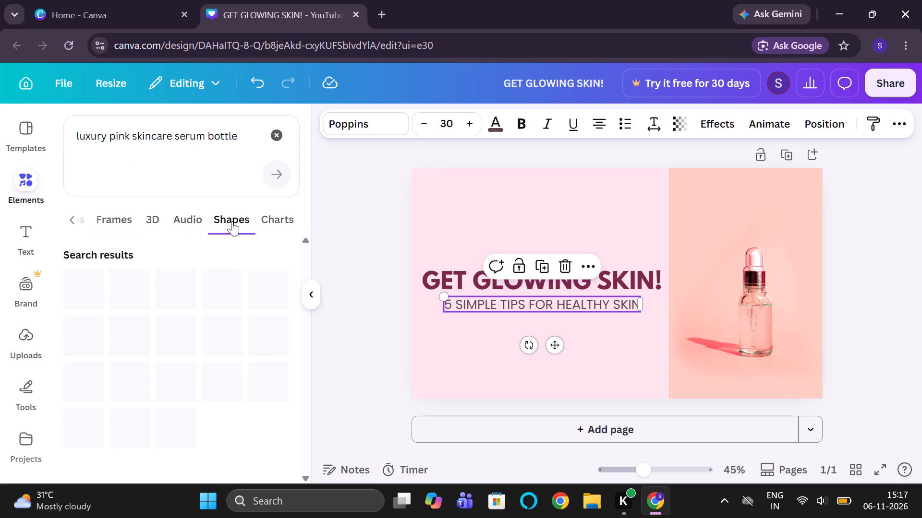
left_click(266, 141)
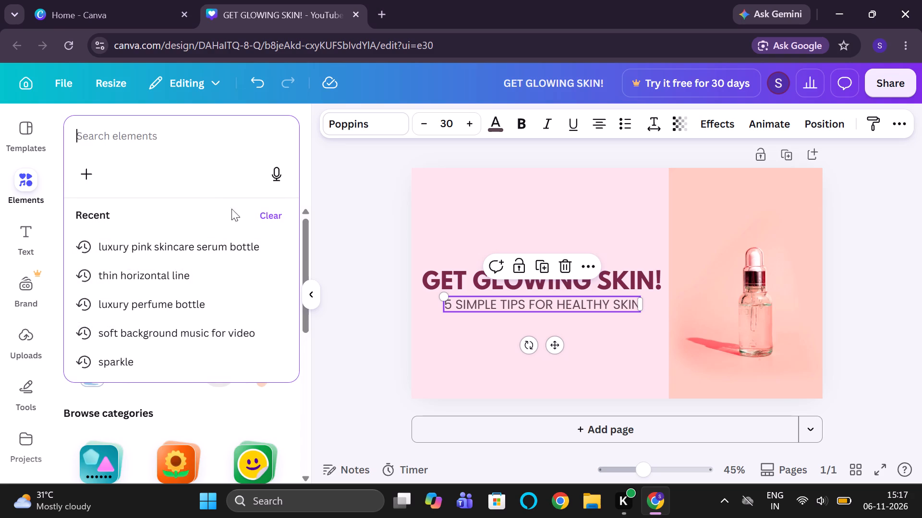
left_click(265, 215)
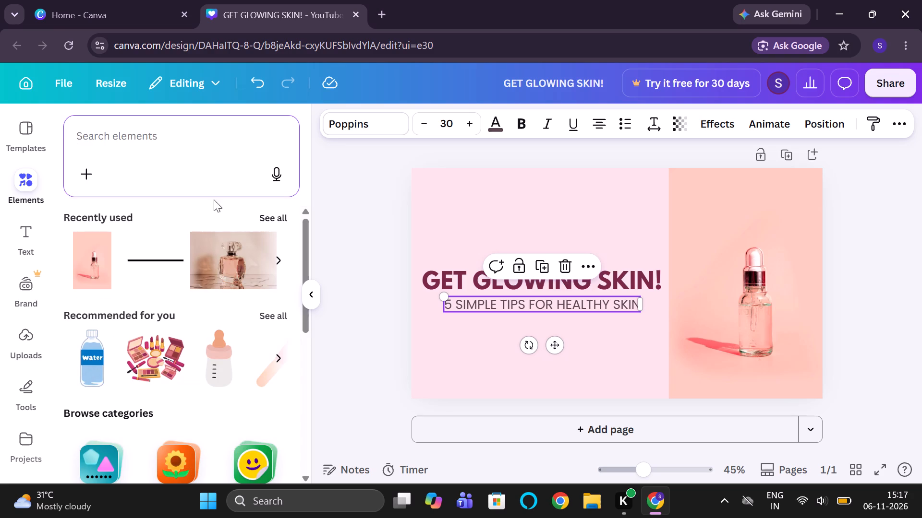
scroll(192, 232, "up", 1)
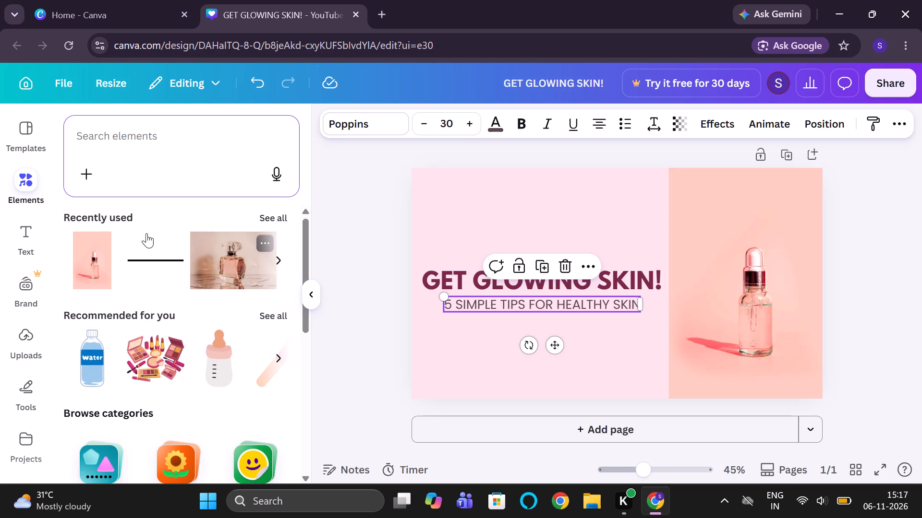
left_click(34, 191)
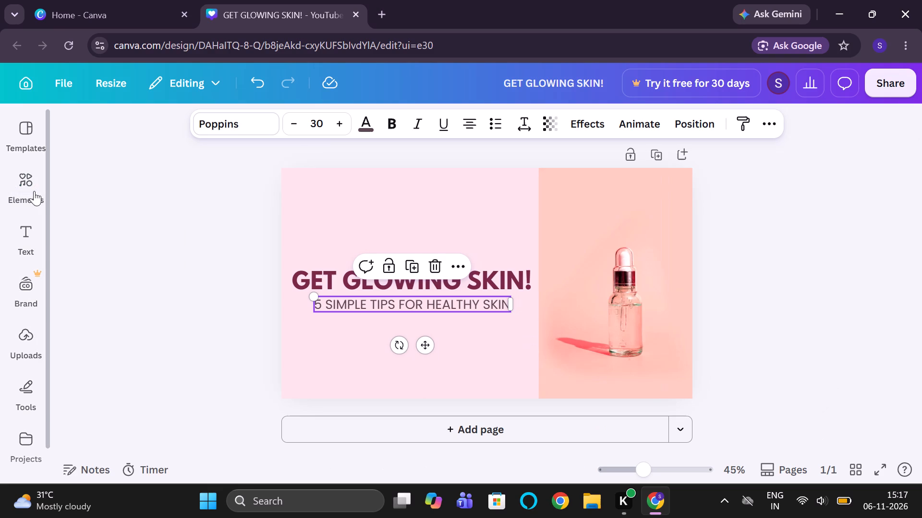
left_click(34, 191)
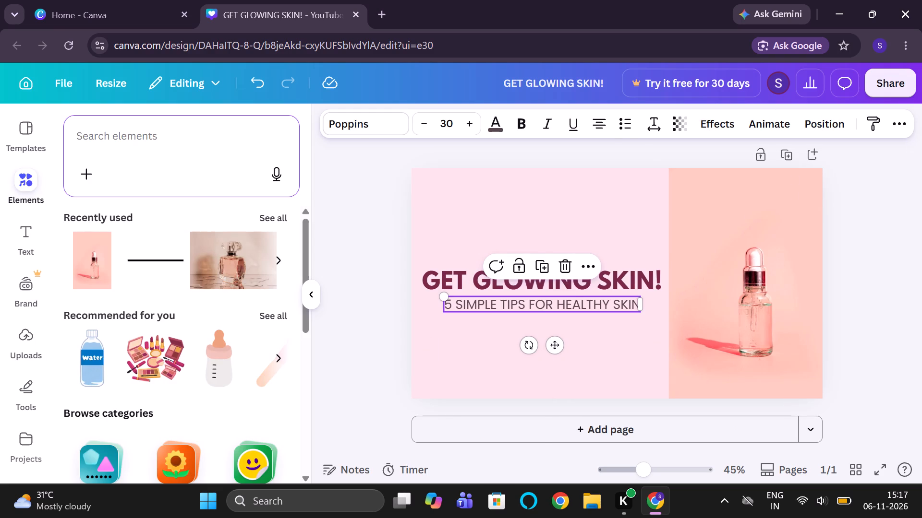
Search the shapes library for "rounded rectangle" and add the rounded speech-bubble shape to the thumbnail.
scroll(96, 235, "up", 1)
scroll(188, 286, "down", 2)
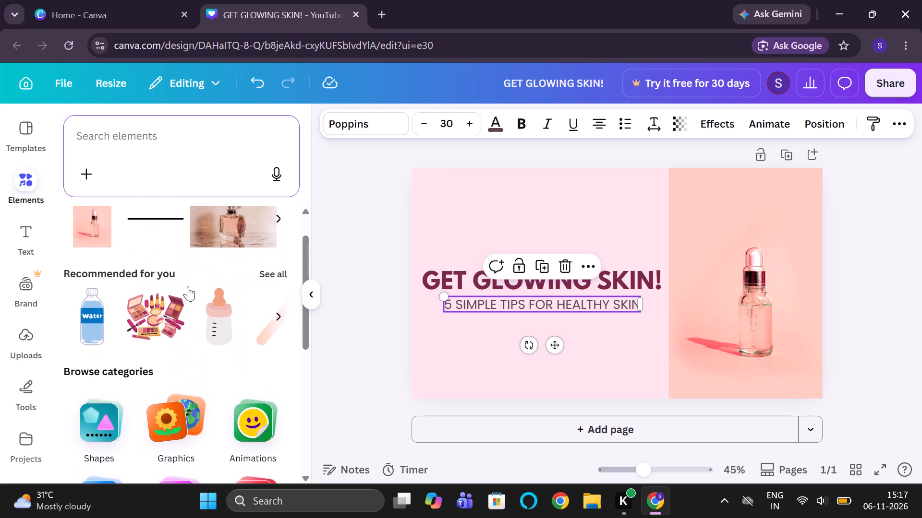
left_click(105, 319)
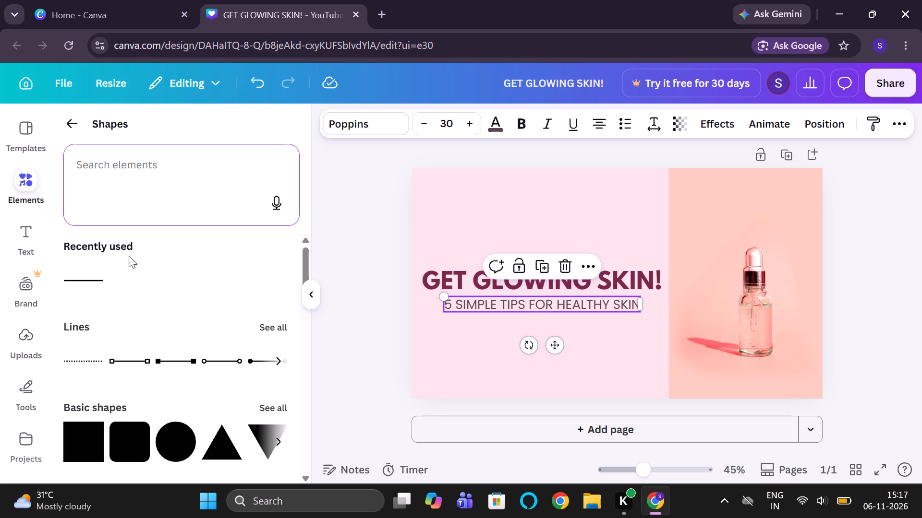
left_click(154, 161)
type("ROUND RE")
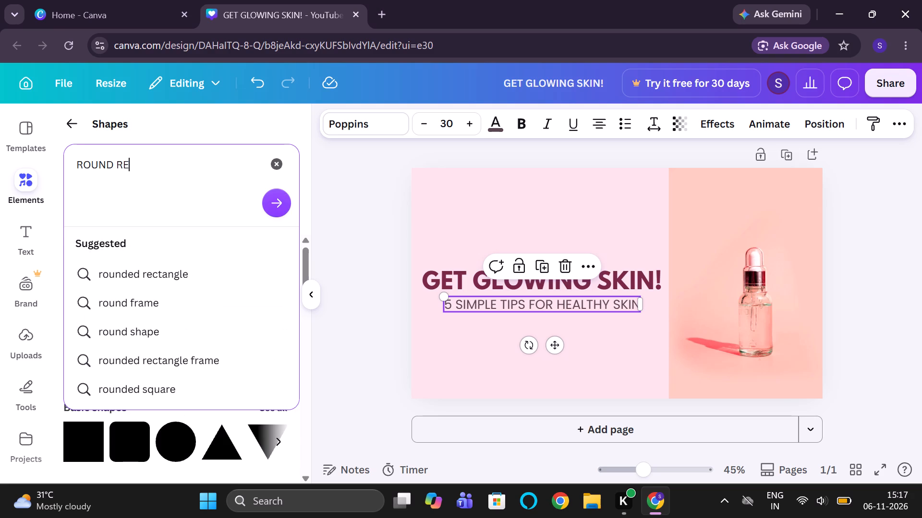
left_click(160, 270)
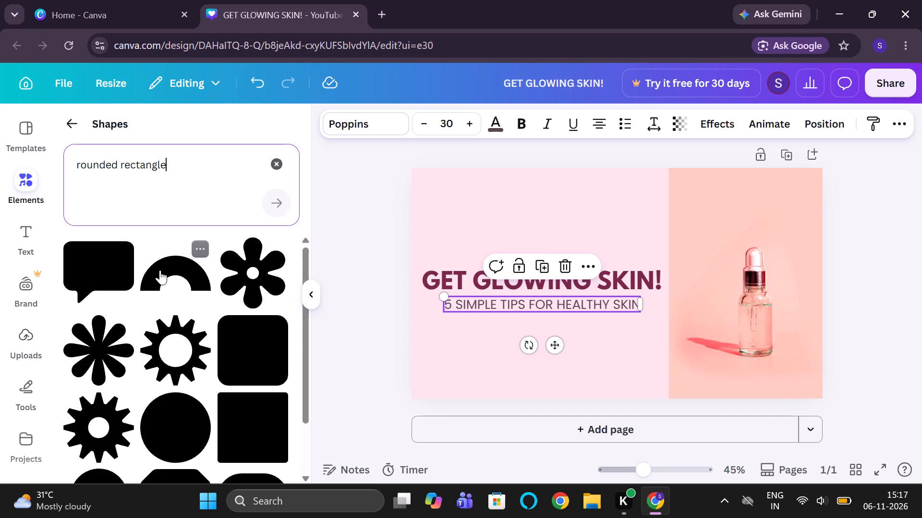
scroll(160, 270, "right", 3)
left_click(99, 249)
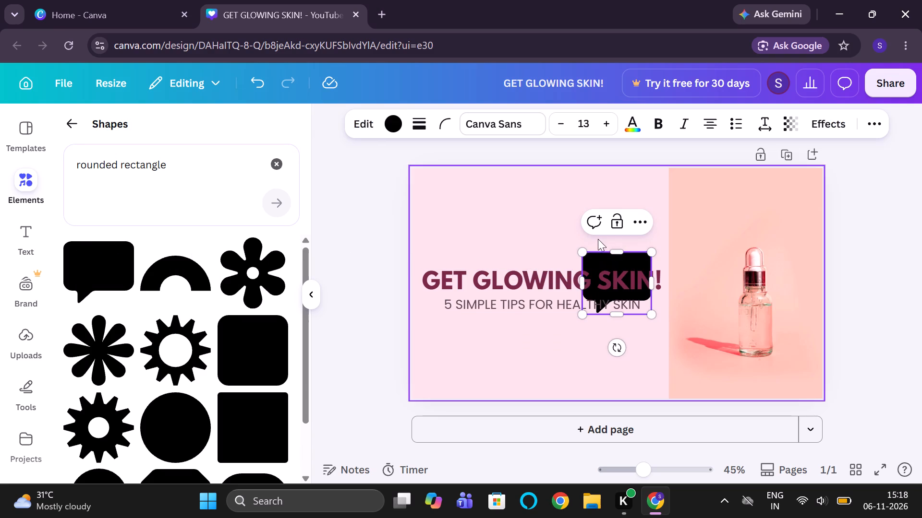
Place the speech-bubble shape above the "GET GLOWING SKIN!" heading and widen it on both sides into a banner.
left_click_drag(596, 261, 562, 233)
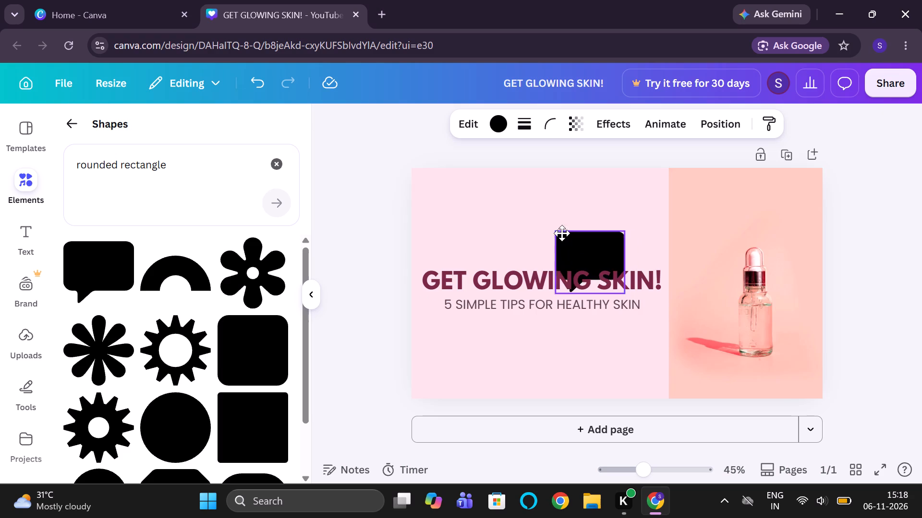
left_click_drag(562, 233, 508, 206)
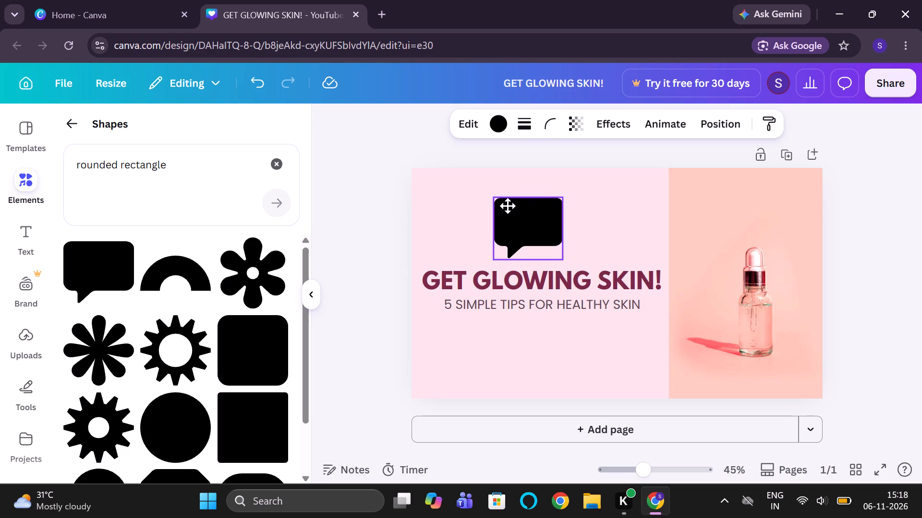
left_click_drag(508, 206, 505, 206)
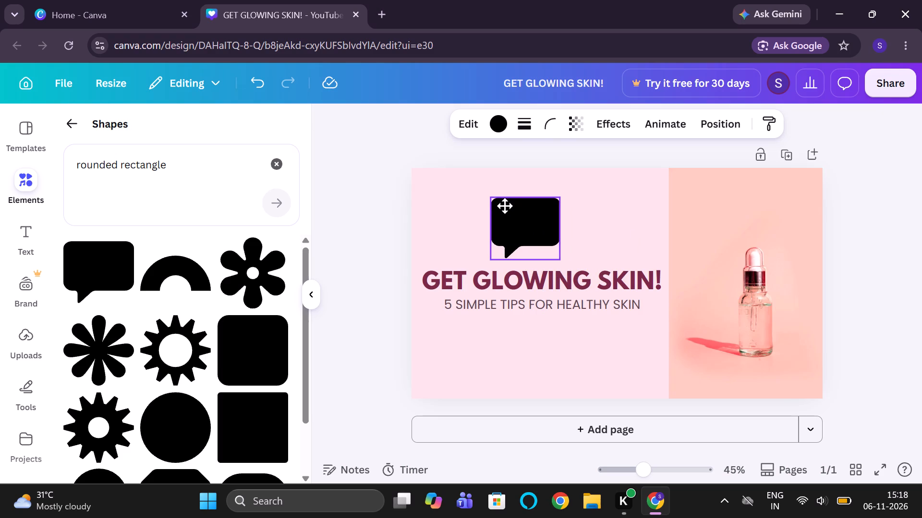
left_click_drag(505, 206, 501, 204)
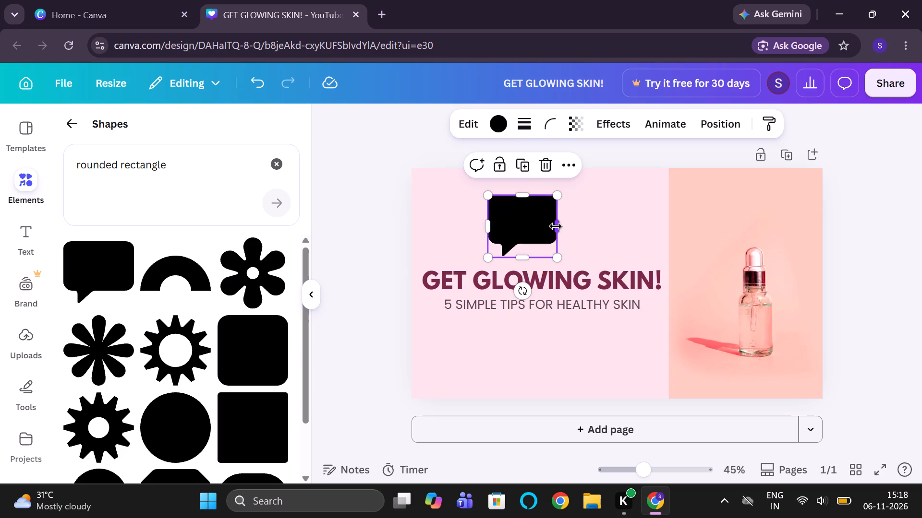
left_click_drag(556, 226, 612, 228)
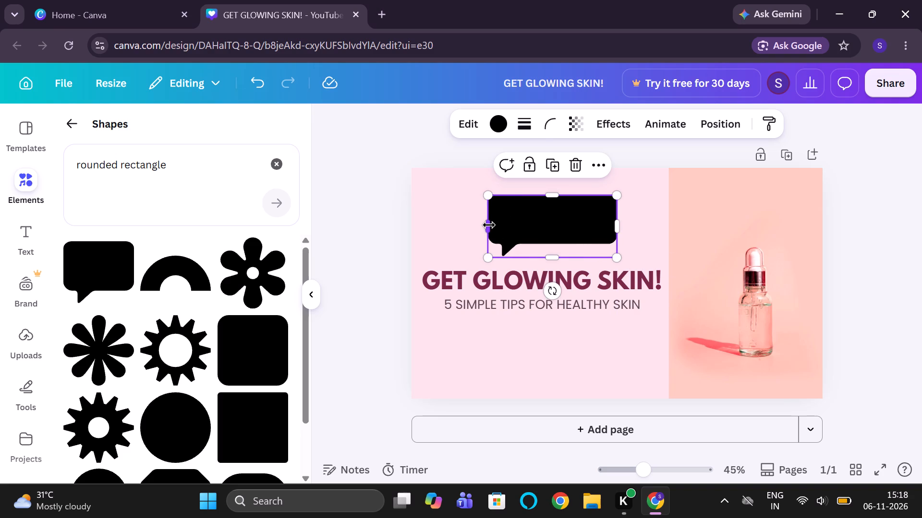
left_click_drag(489, 225, 440, 225)
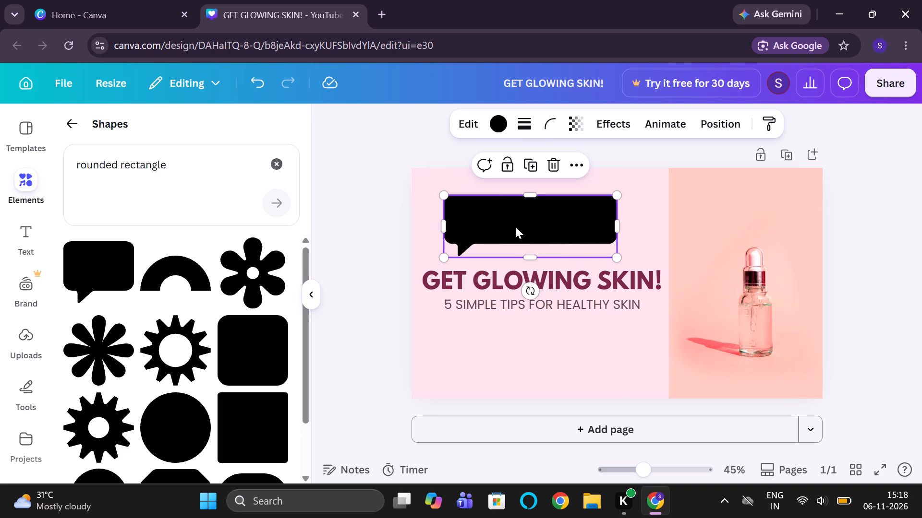
Set the speech-bubble shape's fill colour to #7A2848.
left_click(497, 130)
left_click(261, 165)
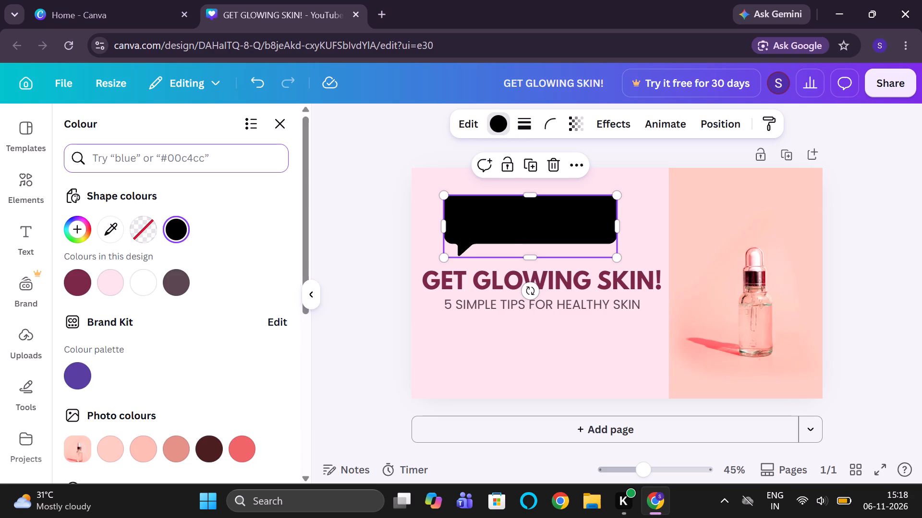
key("3")
key("BackSpace")
key("shift+numbersign")
key("7")
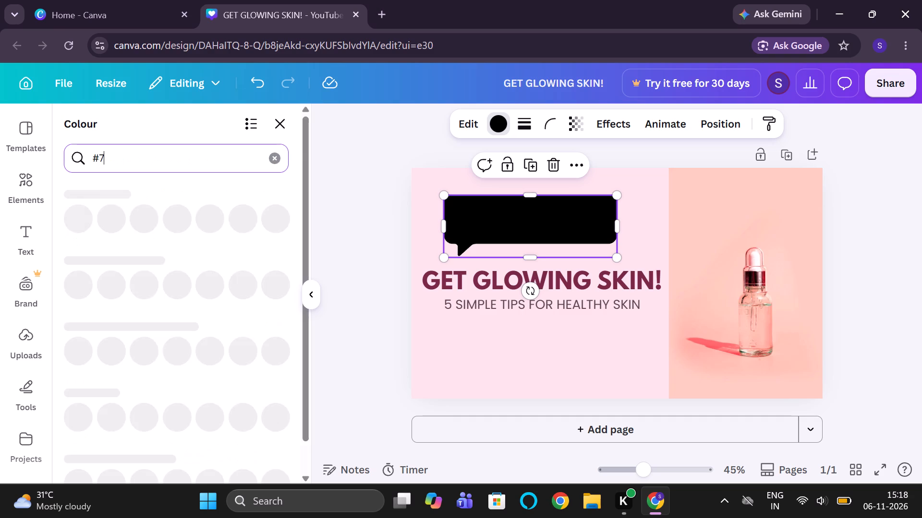
type("A2")
type("848")
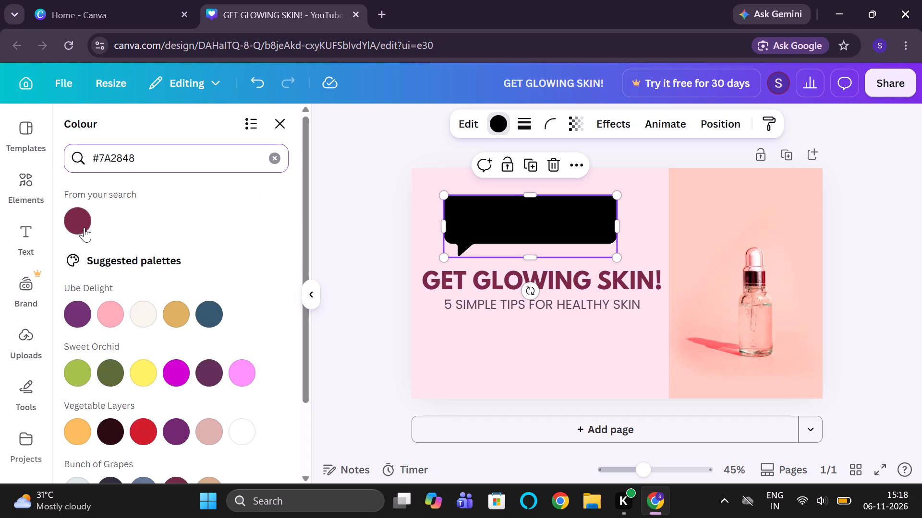
left_click(81, 227)
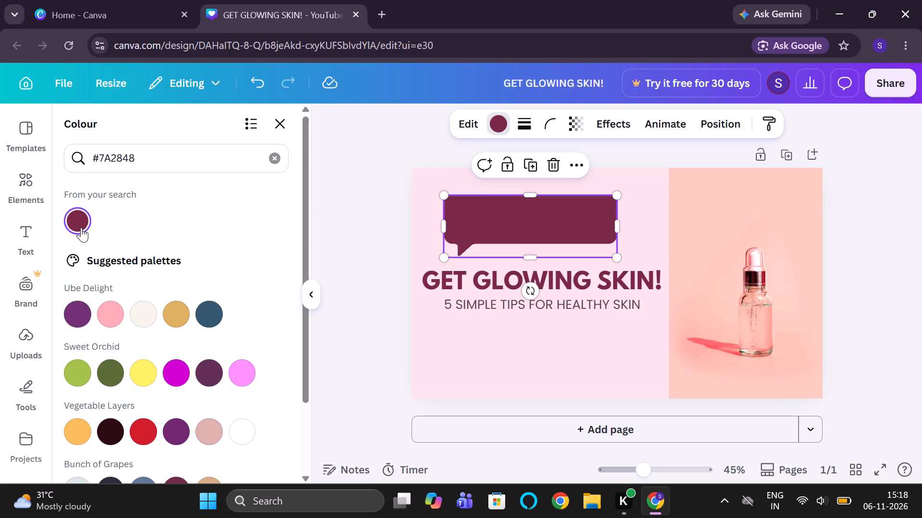
left_click(469, 214)
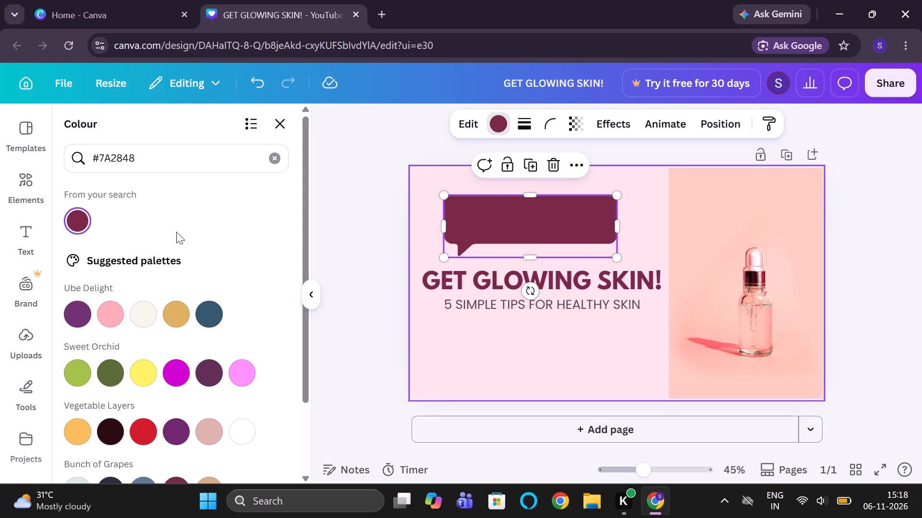
Add a text box reading "SKINCARE ROUTINE".
left_click(26, 241)
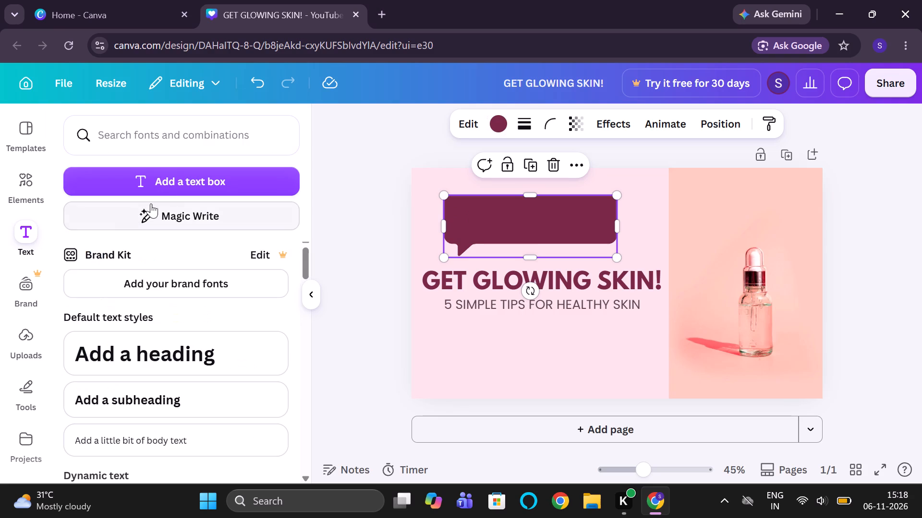
left_click(188, 190)
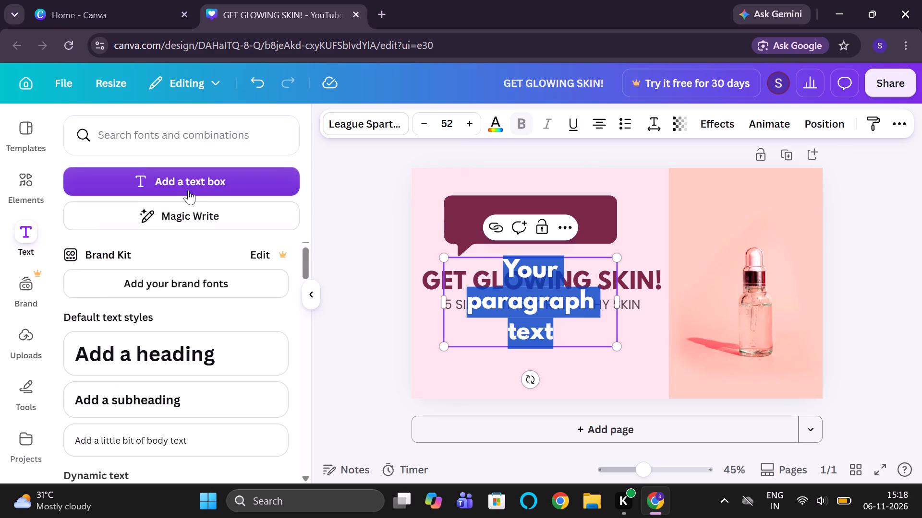
key("s")
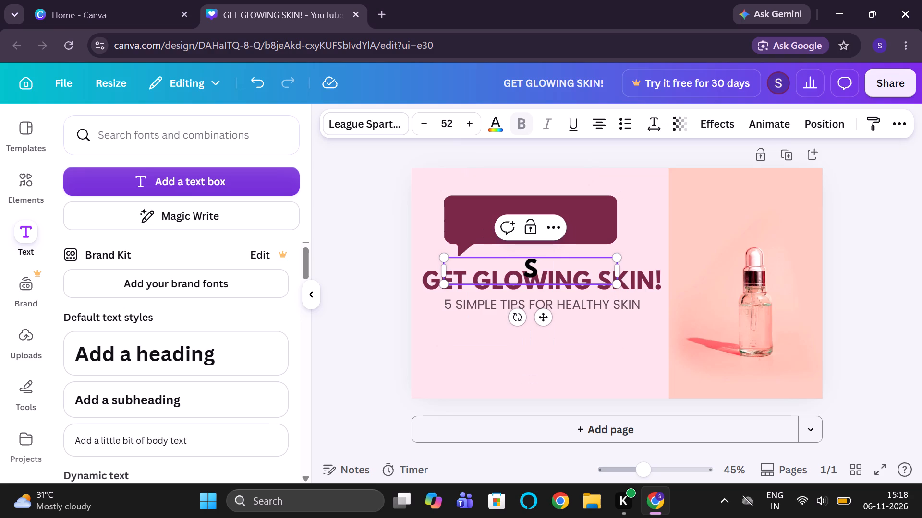
type("KINCARE ROUTINE")
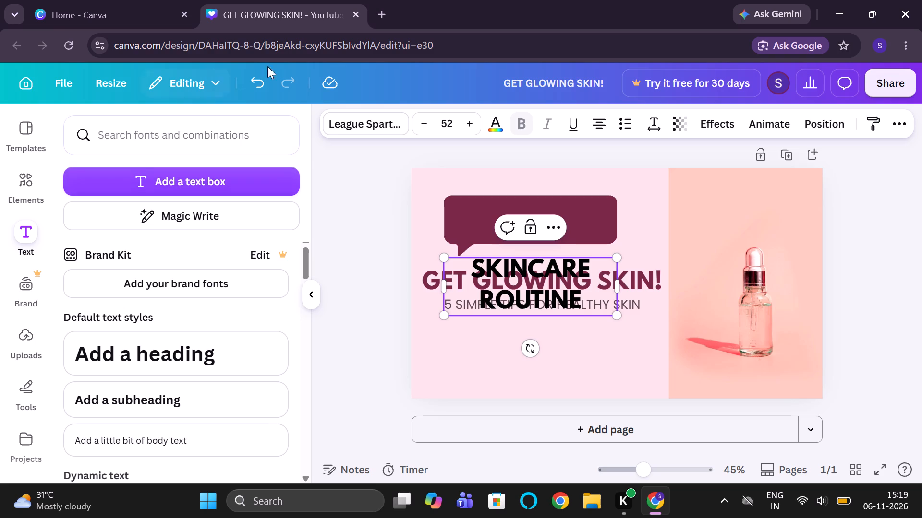
Reduce the "SKINCARE ROUTINE" text's font size to 37.
triple_click(429, 128)
triple_click(429, 128)
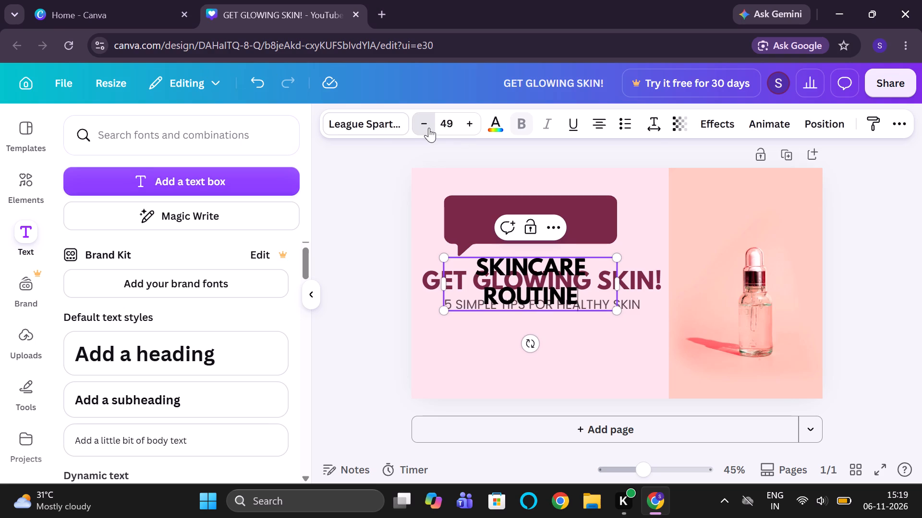
triple_click(429, 128)
triple_click(429, 128)
triple_click(429, 128)
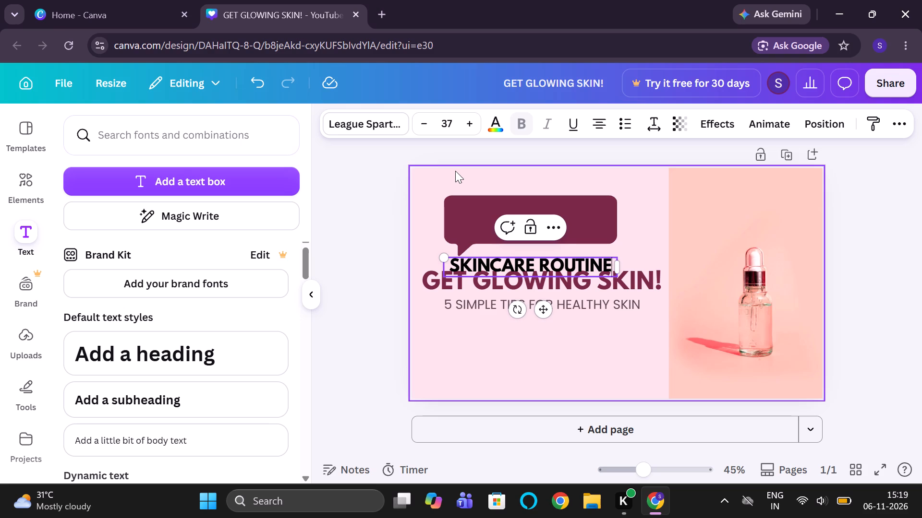
Set the "SKINCARE ROUTINE" text colour to #FFFFFF and apply the change to all matching black items.
left_click(487, 133)
left_click(190, 147)
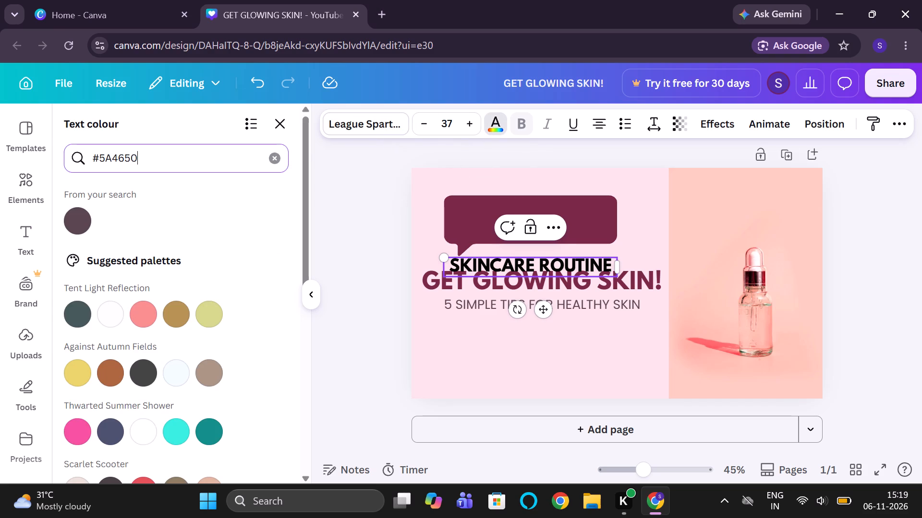
key("BackSpace")
key("BackSpace")
key("BackSpace")
key("BackSpace")
key("BackSpace")
key("BackSpace")
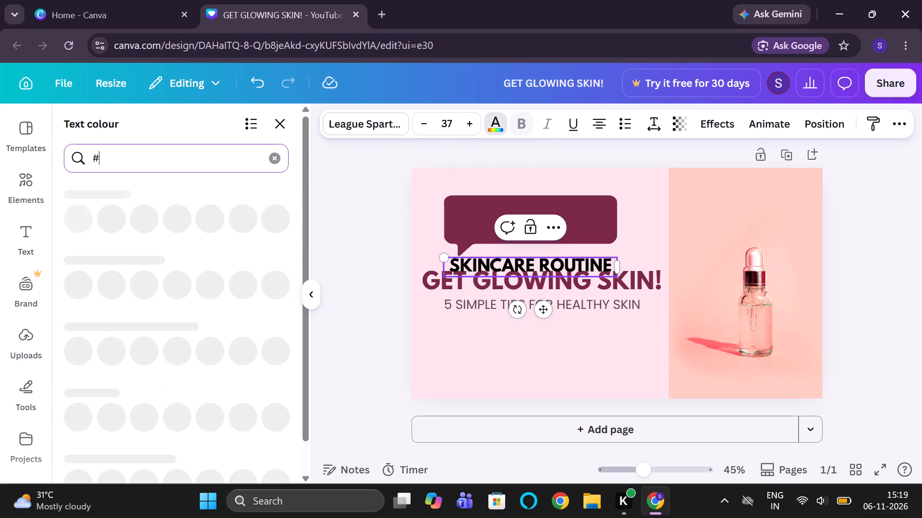
type("FFFFFF")
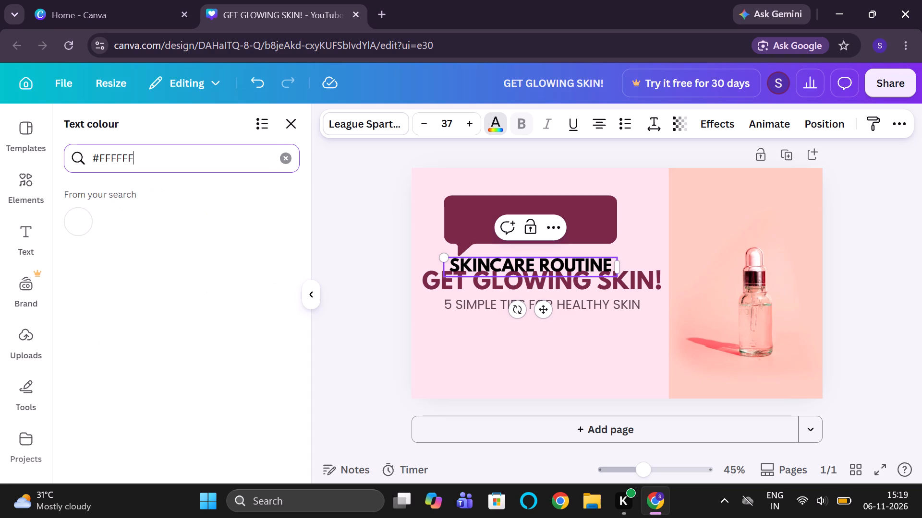
left_click(79, 211)
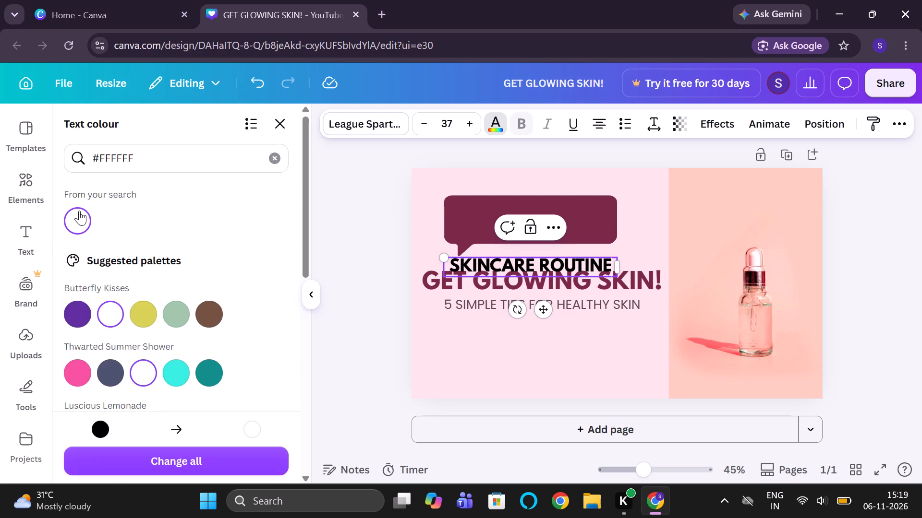
left_click(179, 465)
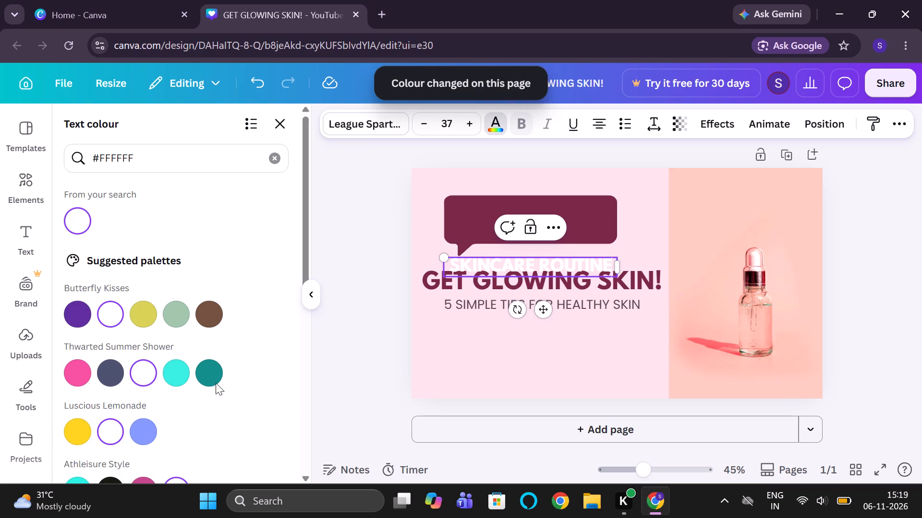
Search fonts for "Poppins semibold", set the "SKINCARE ROUTINE" text to Poppins and replace all League Spartan text with it.
left_click(367, 120)
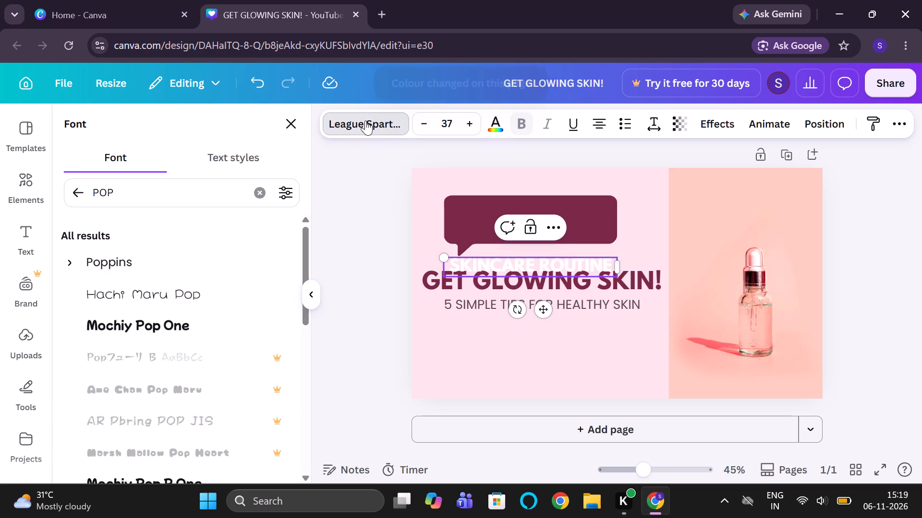
left_click(196, 196)
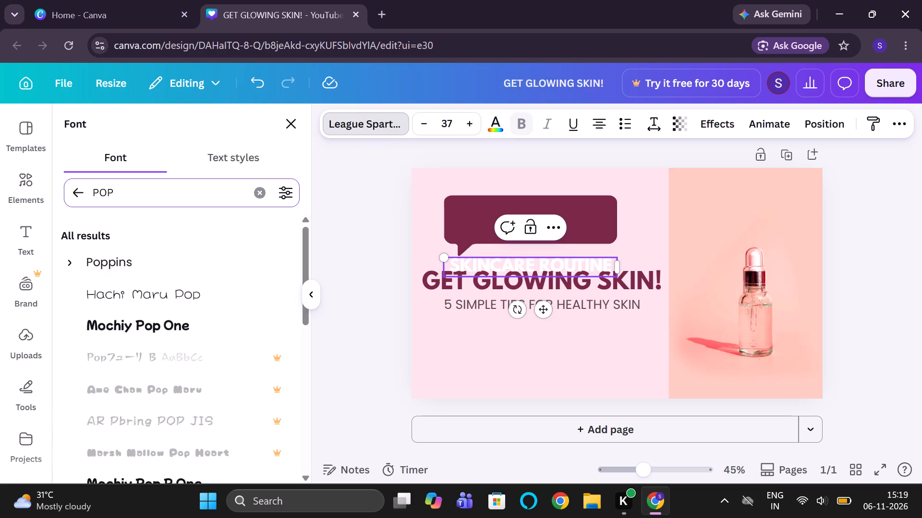
key("BackSpace")
key("BackSpace")
type("oppins")
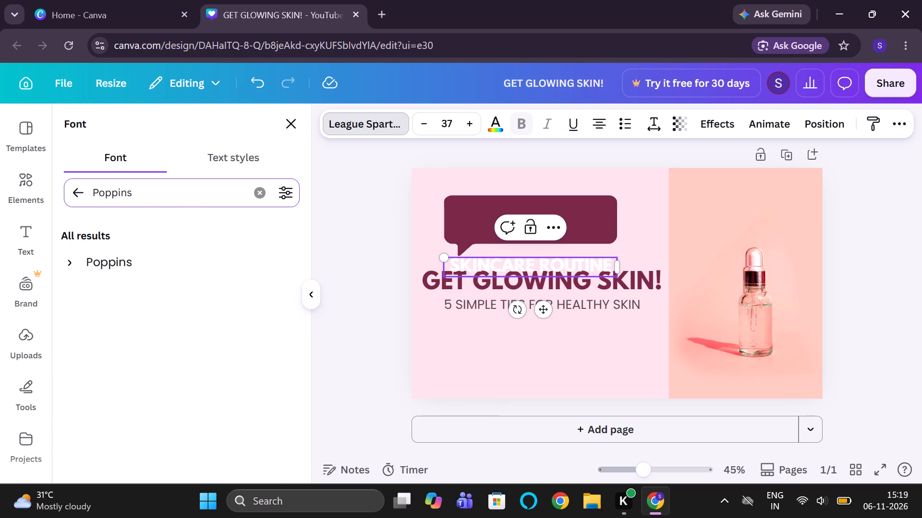
key("space")
type("se")
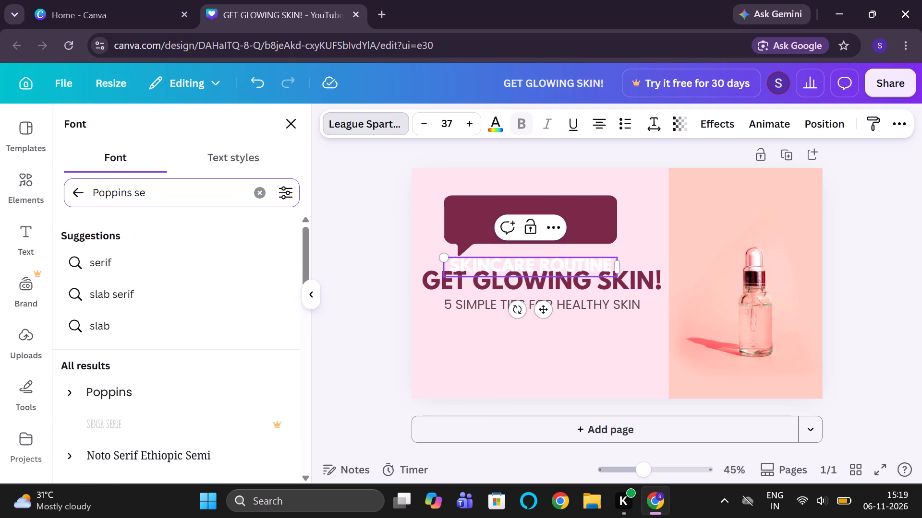
type("mibold")
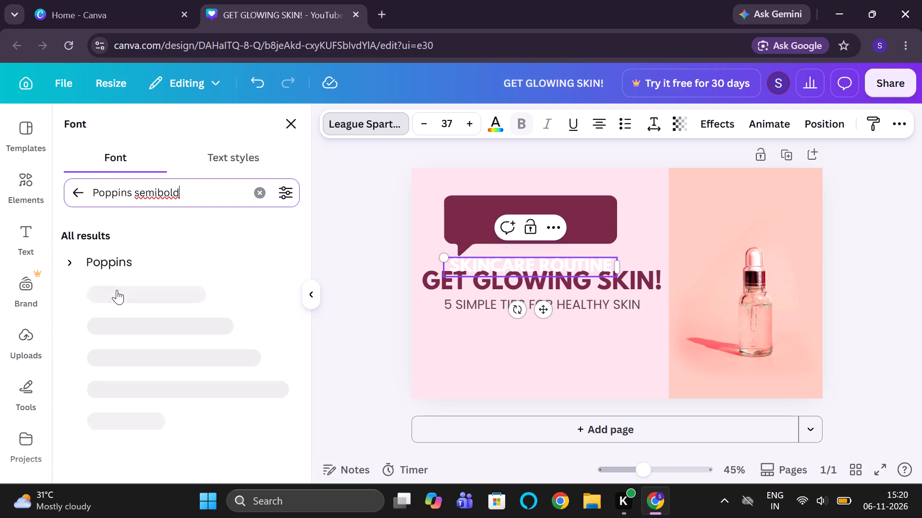
left_click(119, 265)
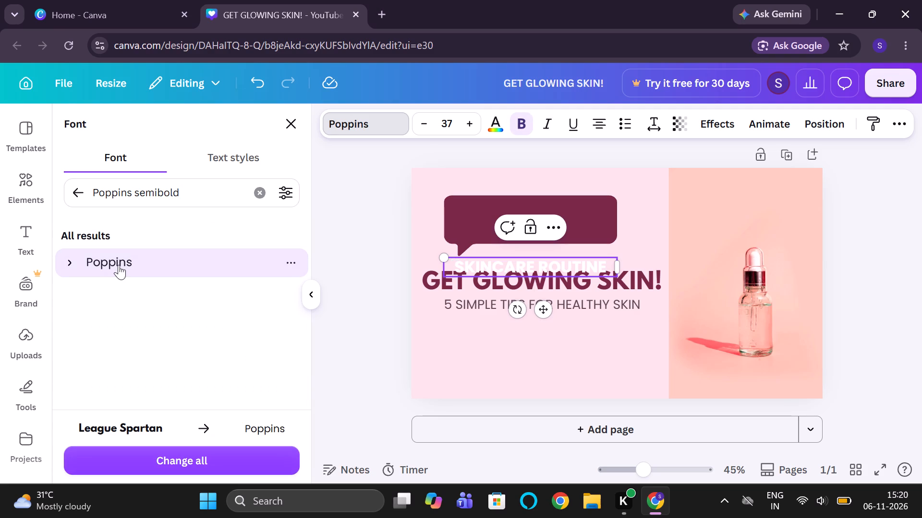
left_click(172, 459)
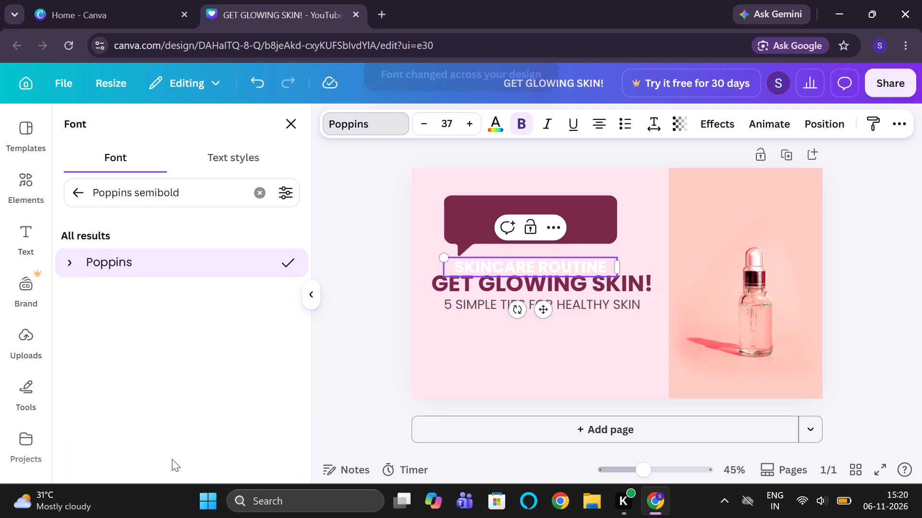
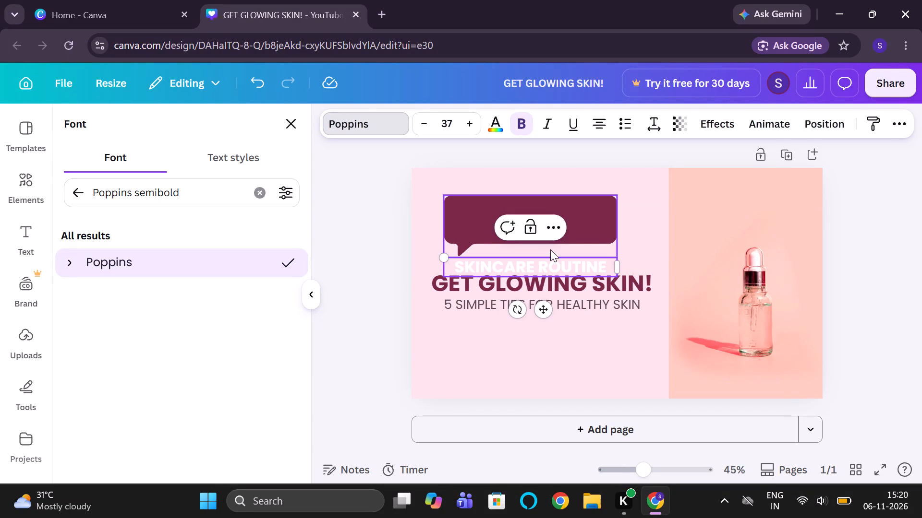
Move the "SKINCARE ROUTINE" text up into the maroon speech bubble, centring it within the bubble's rectangular body.
left_click_drag(551, 255, 550, 240)
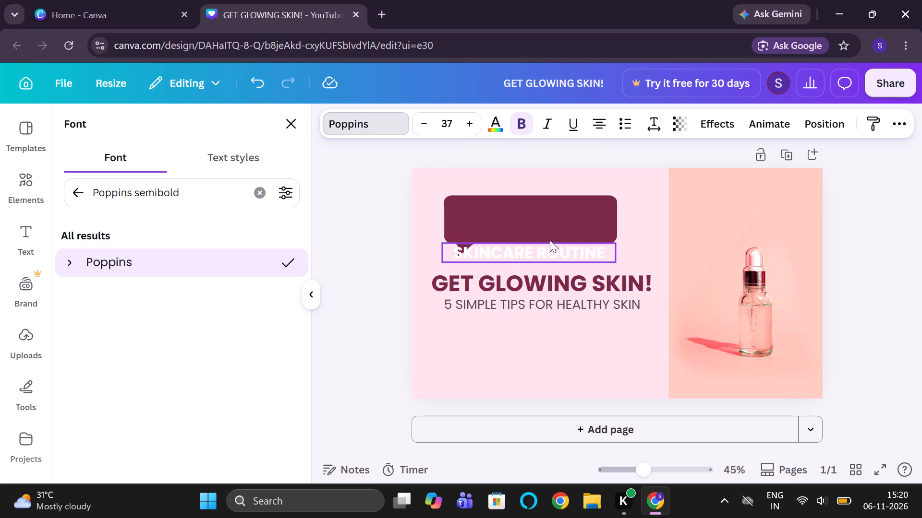
left_click_drag(550, 240, 549, 215)
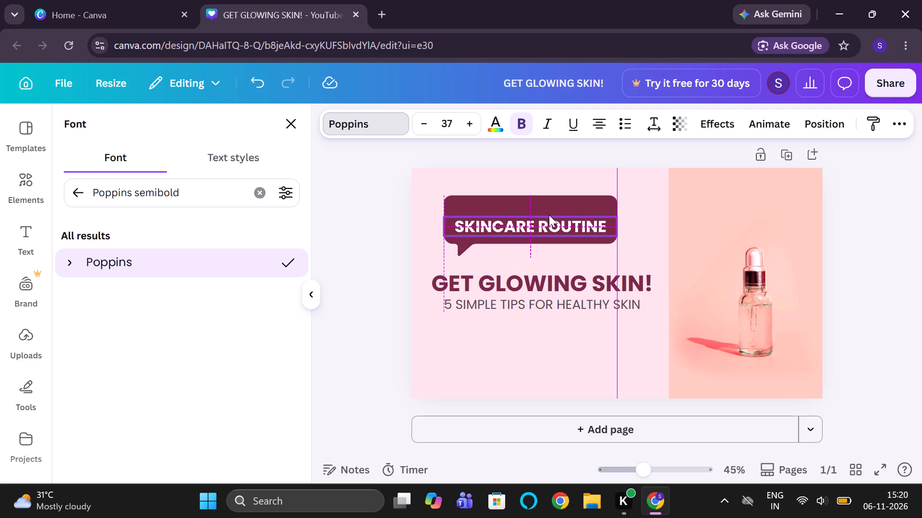
left_click_drag(549, 215, 549, 208)
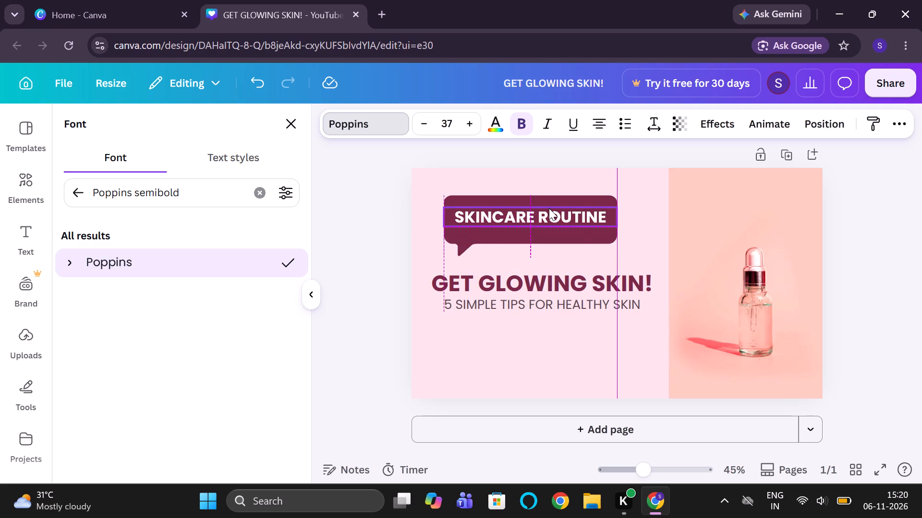
left_click_drag(549, 208, 549, 210)
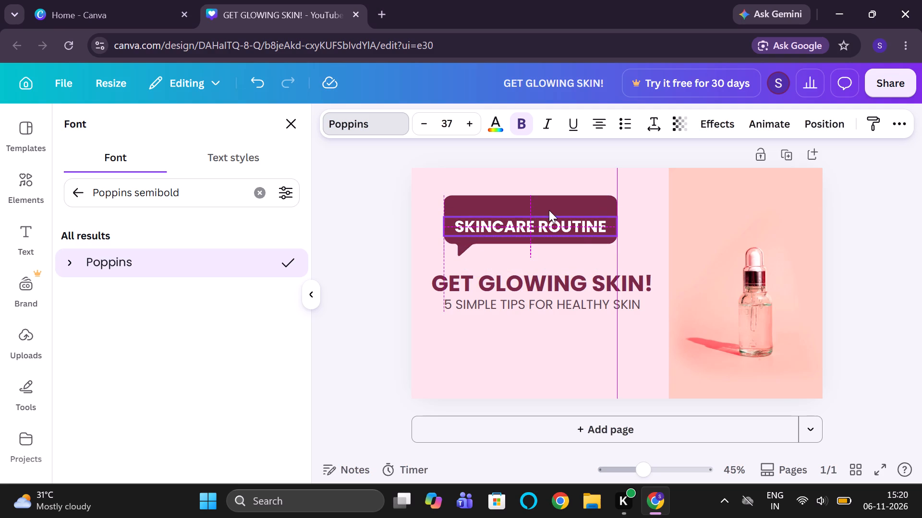
left_click_drag(549, 210, 549, 208)
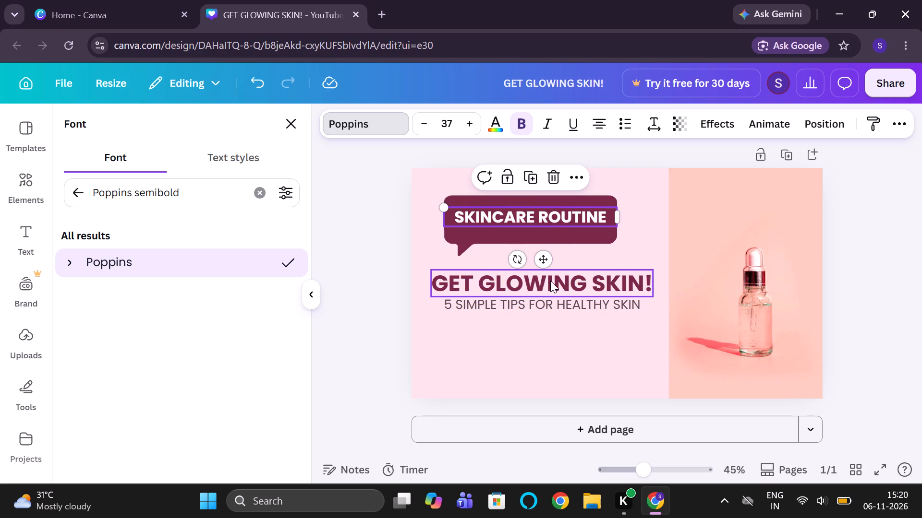
left_click(583, 368)
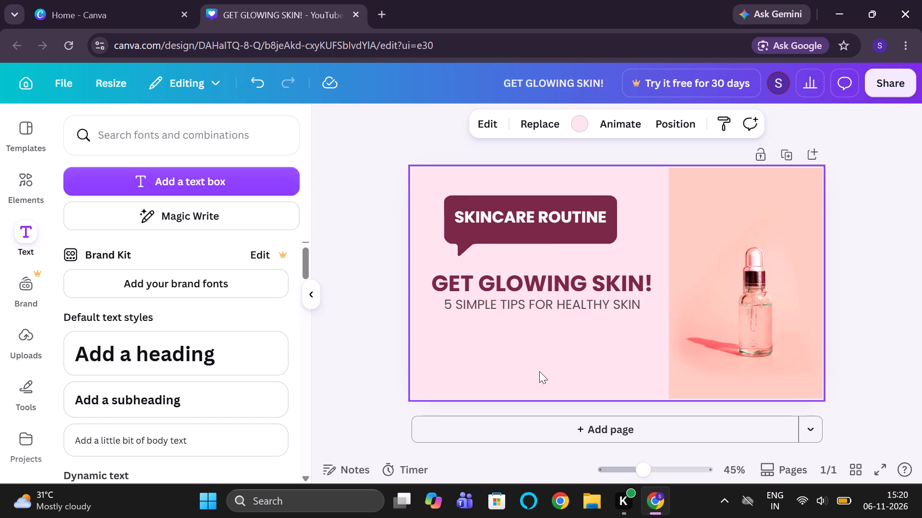
Nudge the "GET GLOWING SKIN!" heading slightly upward, away from the subheading below it.
left_click(536, 239)
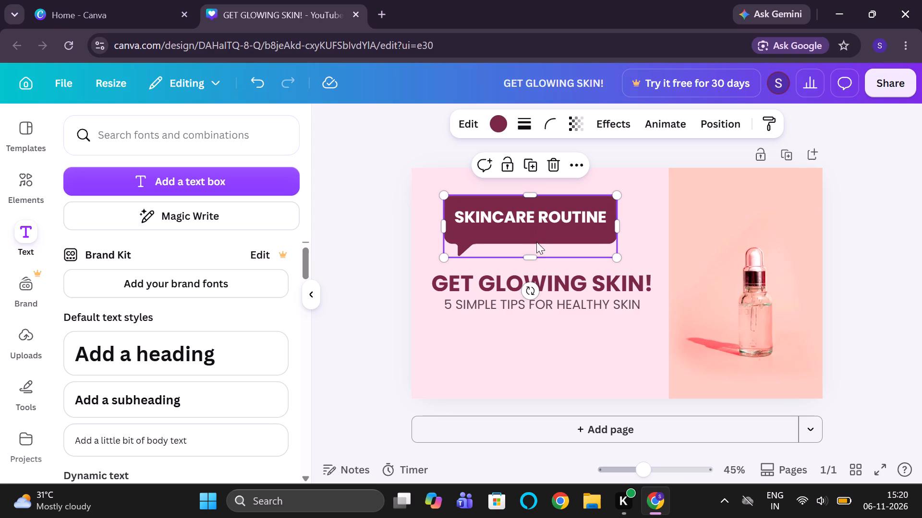
left_click_drag(551, 289, 551, 284)
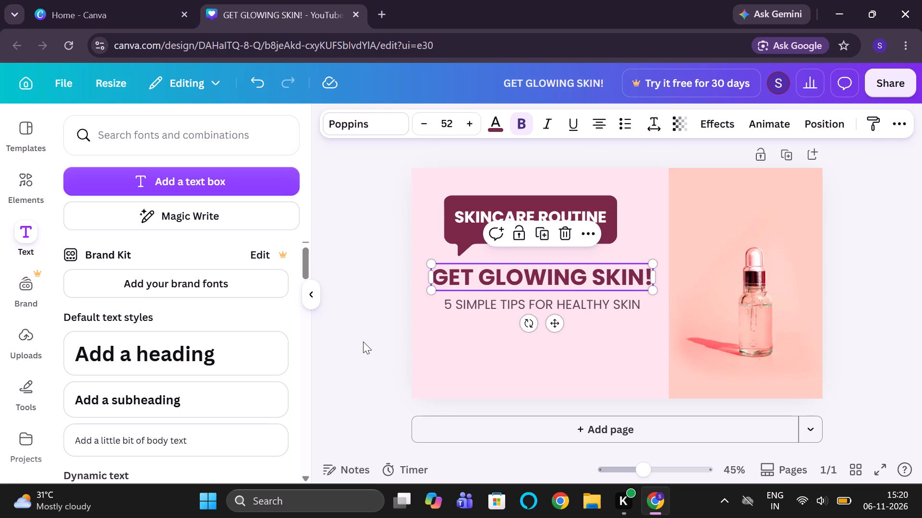
left_click(363, 341)
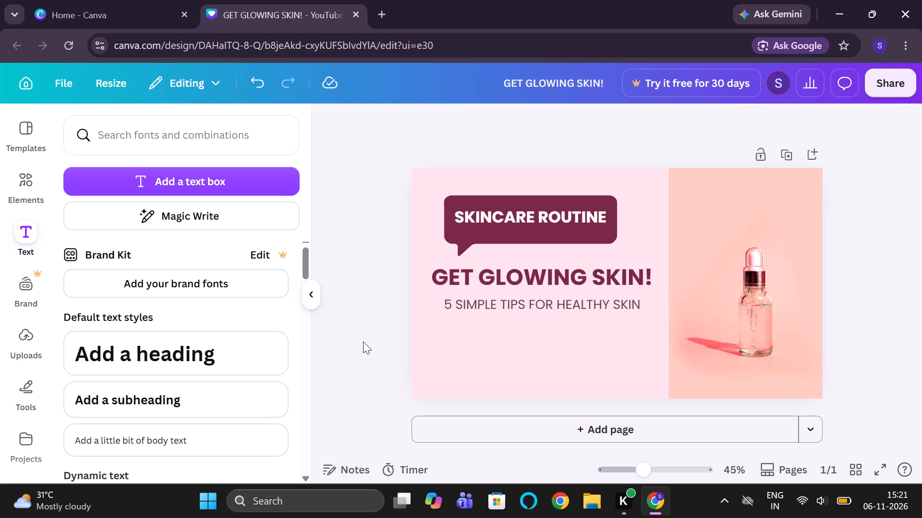
Search the shapes library for "sparkle aesthetic" in place of the earlier shape search.
left_click(17, 187)
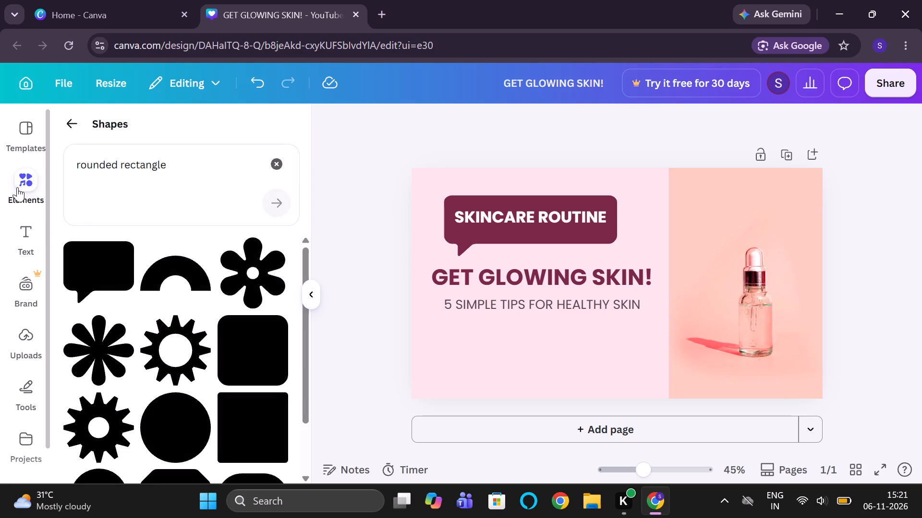
left_click(278, 167)
type("sparkle")
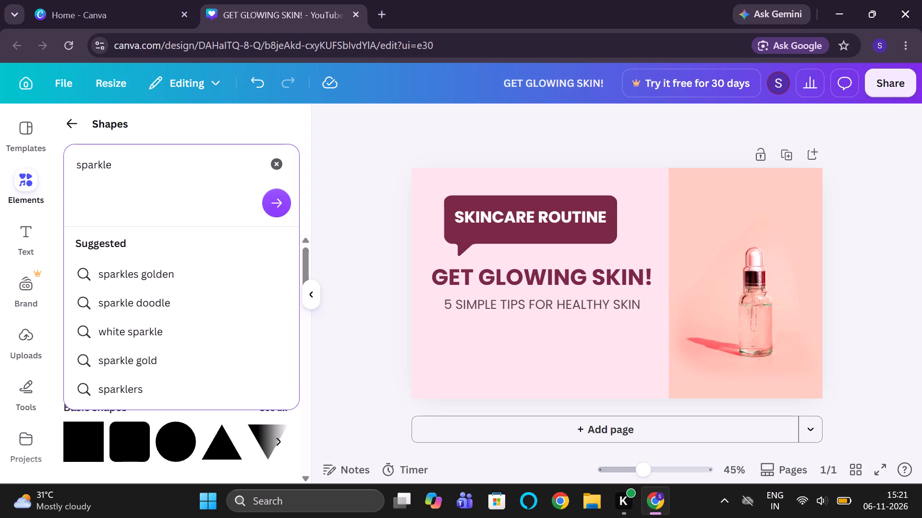
key("space")
type("aest")
left_click(242, 263)
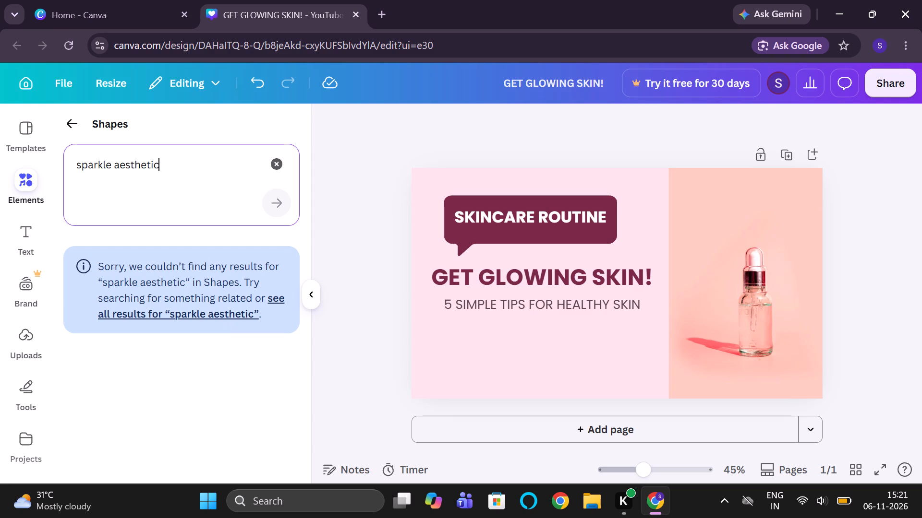
Shorten the search to "sparkle" and extend it from shapes to all element types.
key("BackSpace")
key("BackSpace")
key("BackSpace")
key("BackSpace")
key("BackSpace")
key("BackSpace")
key("BackSpace")
key("BackSpace")
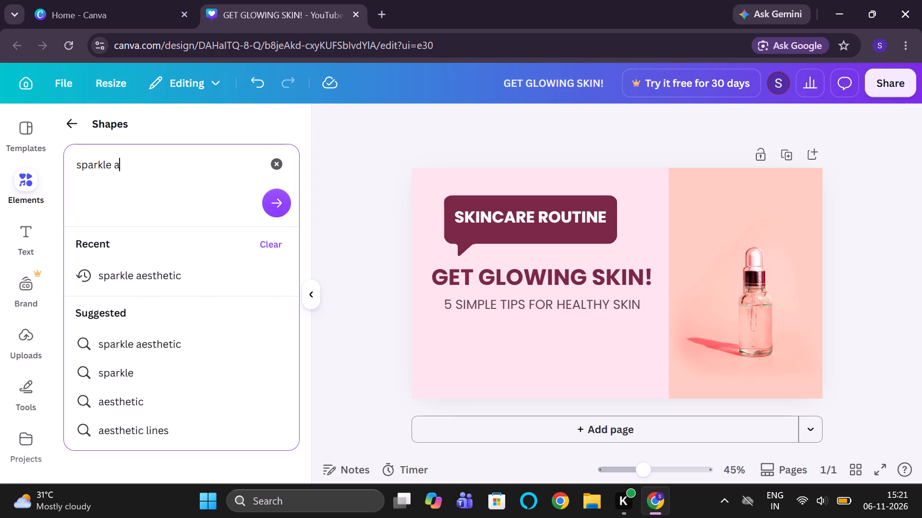
key("BackSpace")
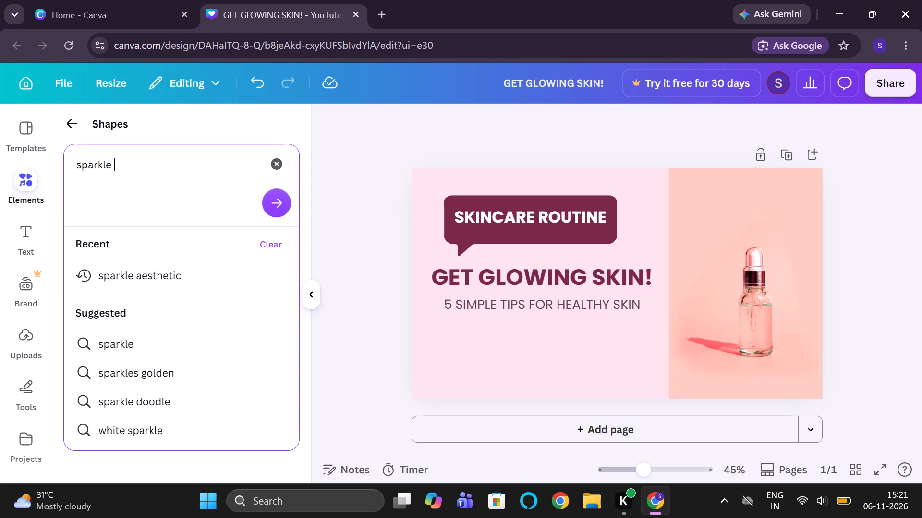
key("Return")
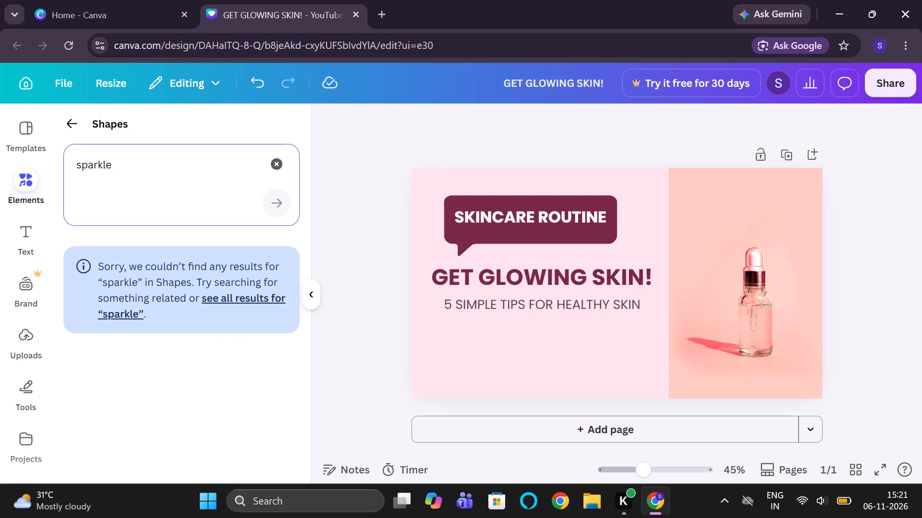
left_click(231, 293)
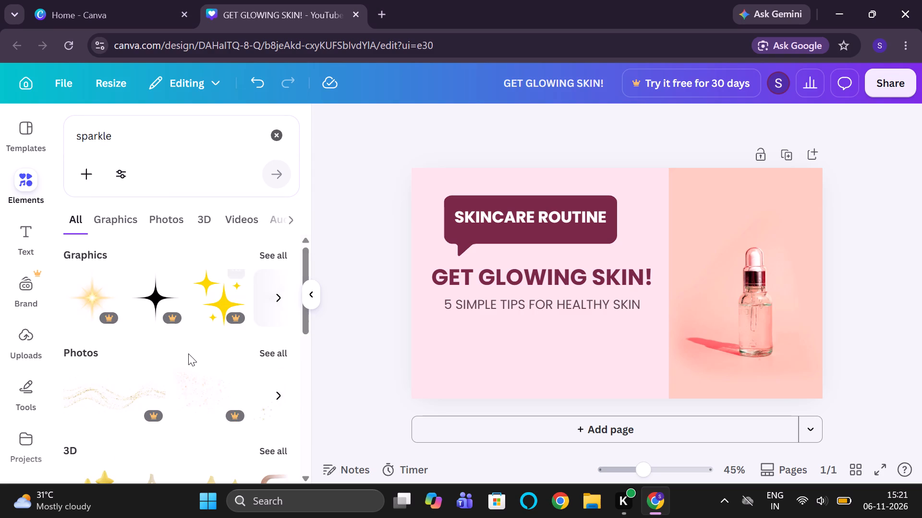
Browse the mixed sparkle results, examining the range of 3D sparkle elements for a suitable decoration.
scroll(188, 353, "down", 3)
scroll(188, 353, "right", 1)
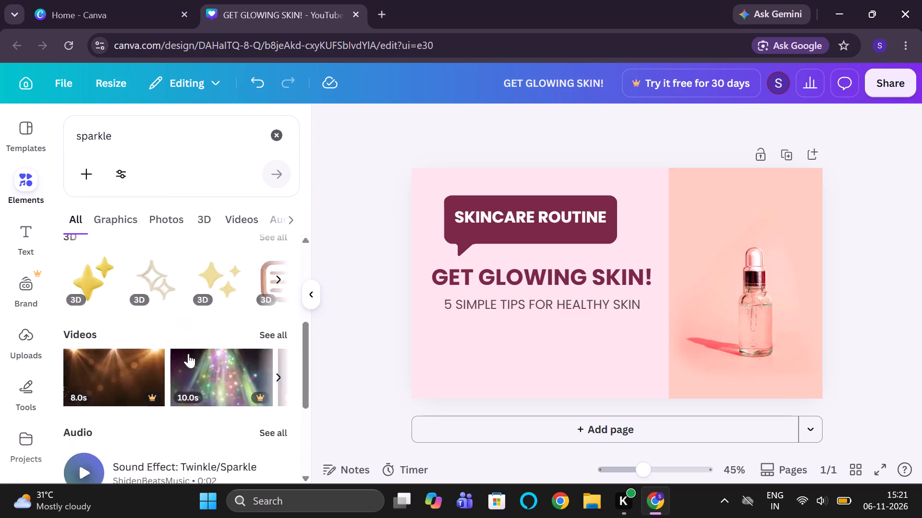
scroll(188, 353, "right", 2)
scroll(215, 356, "left", 2)
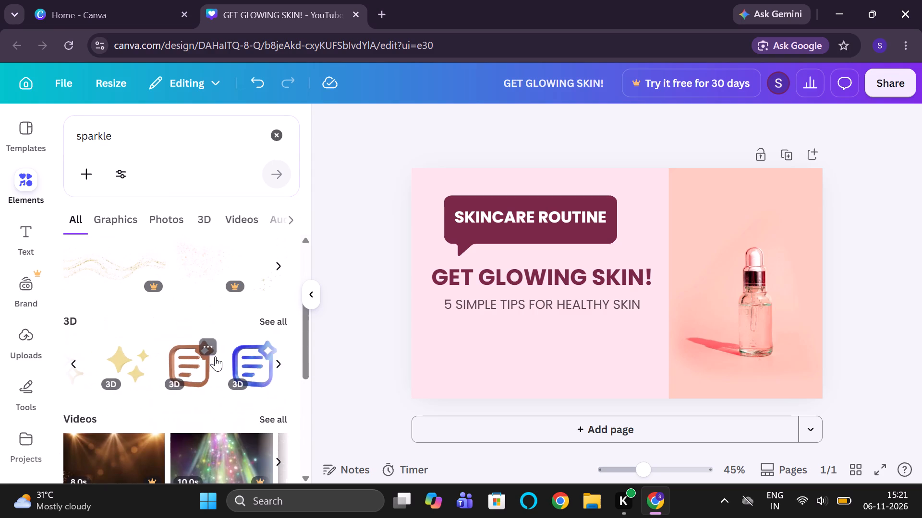
scroll(215, 356, "left", 5)
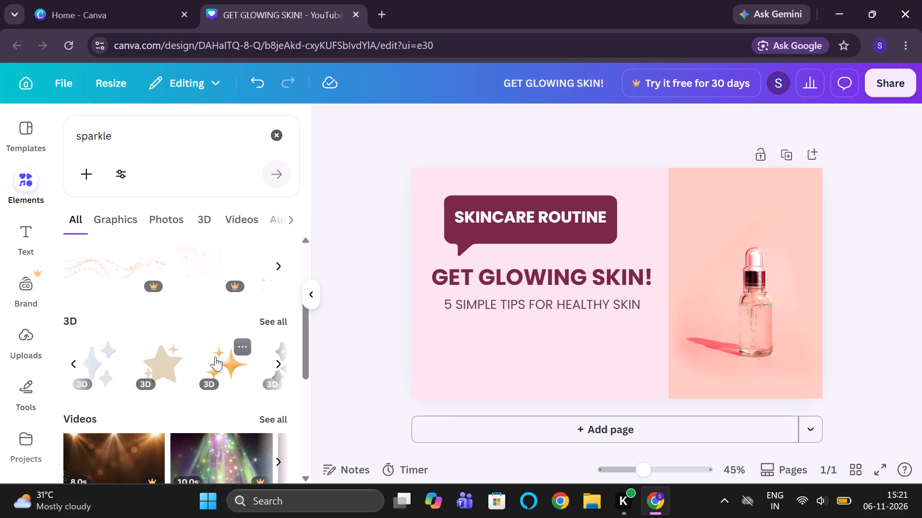
scroll(215, 356, "left", 1)
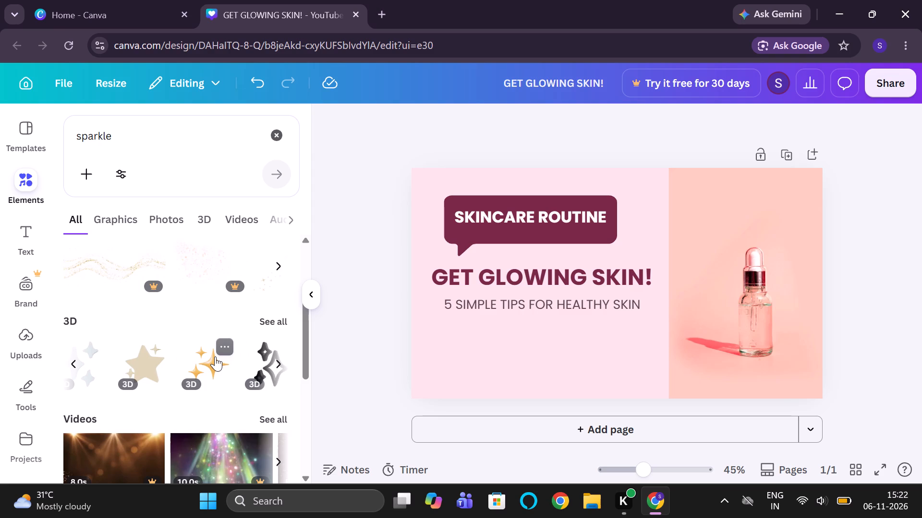
scroll(249, 350, "left", 2)
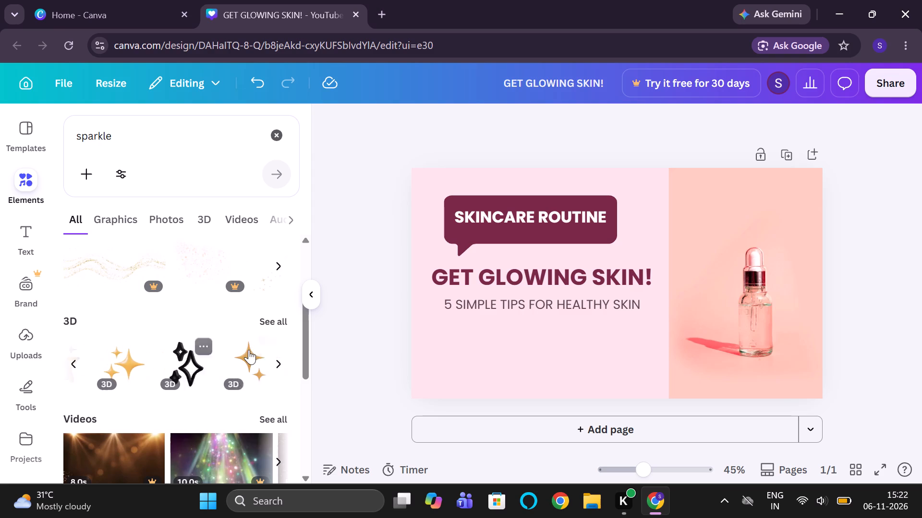
scroll(249, 350, "left", 7)
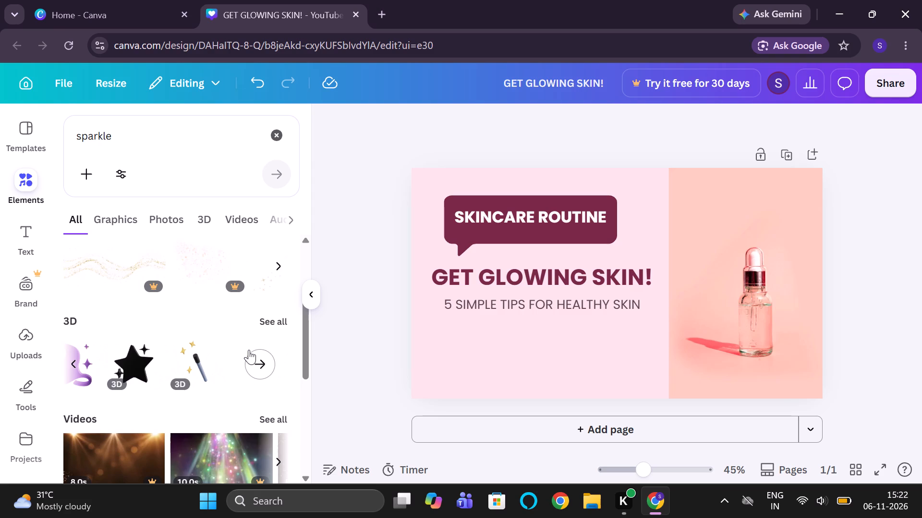
scroll(249, 350, "left", 1)
scroll(242, 288, "up", 2)
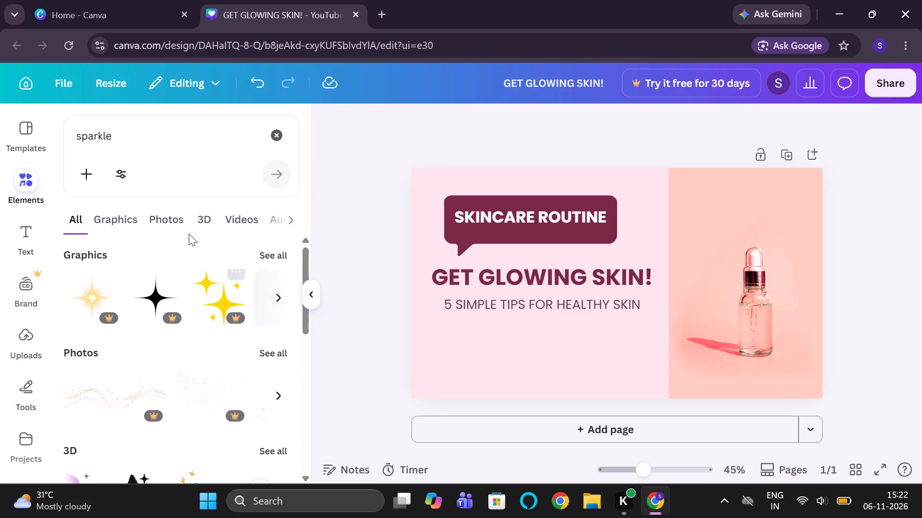
Browse the "sparkle" results by element type, examining graphics, photos, 3D, frames, shapes, mockups and charts for a suitable decoration.
left_click(130, 224)
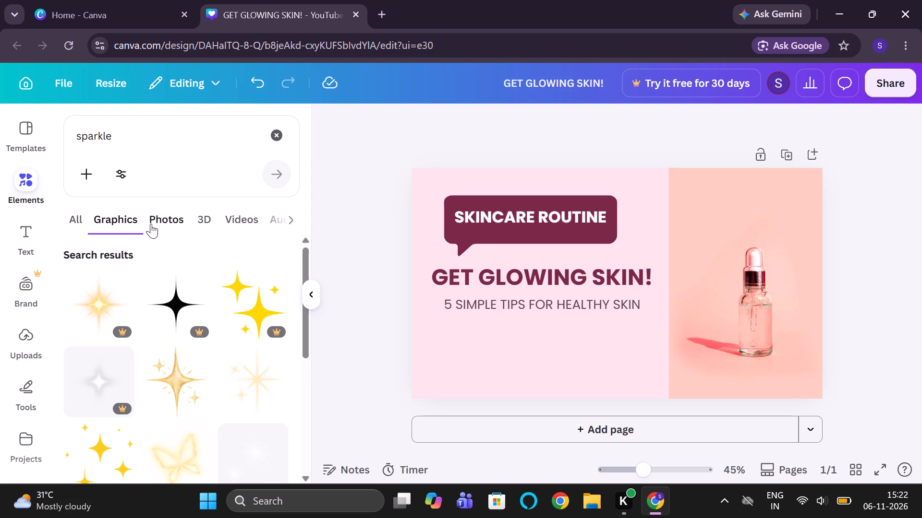
left_click(151, 224)
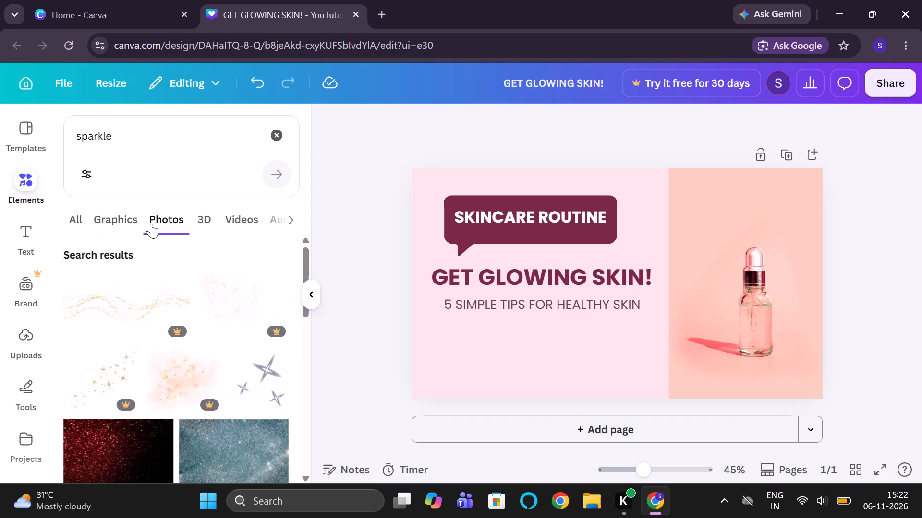
scroll(158, 316, "down", 4)
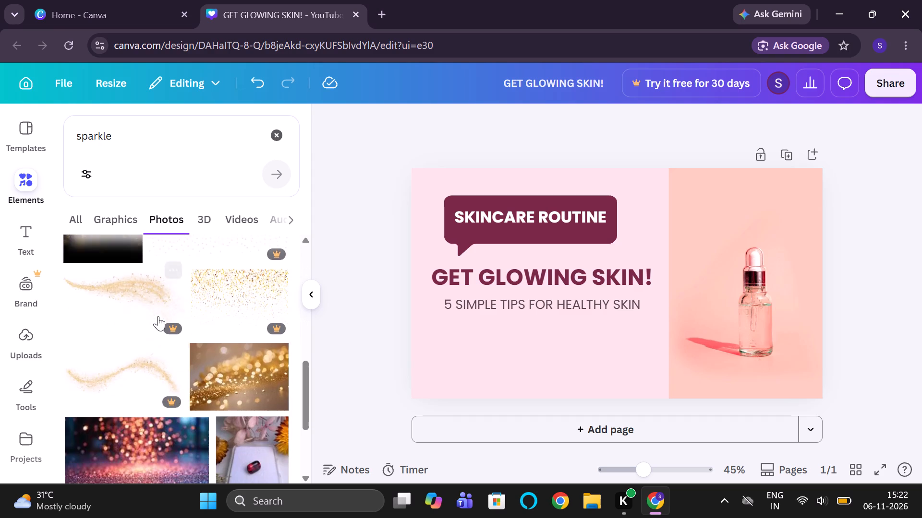
scroll(158, 316, "down", 4)
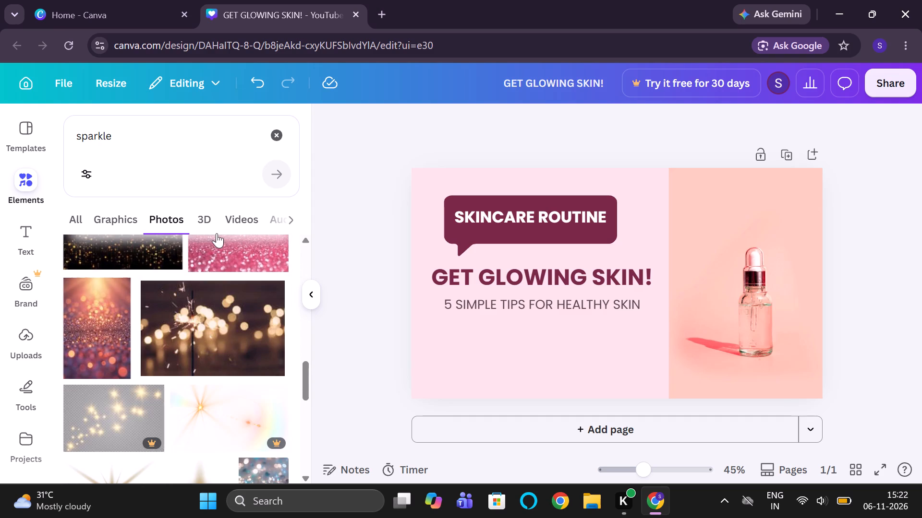
left_click(214, 221)
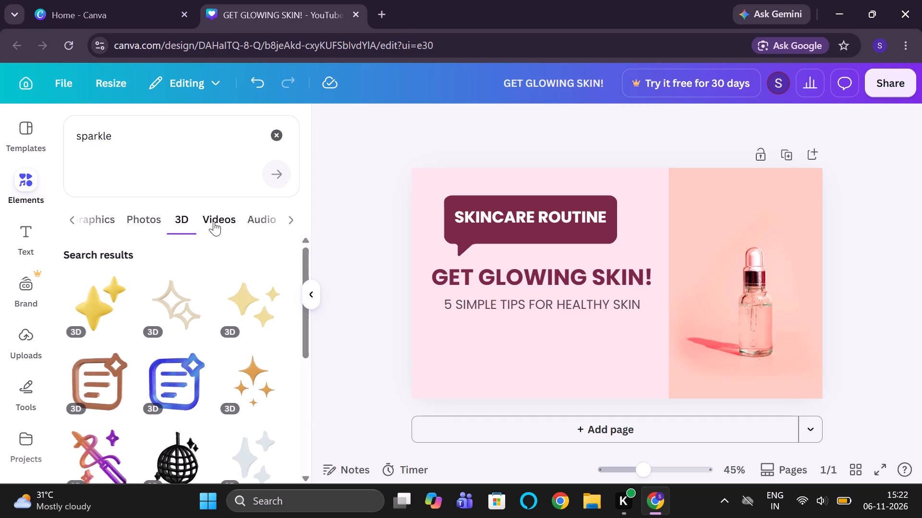
scroll(214, 221, "left", 1)
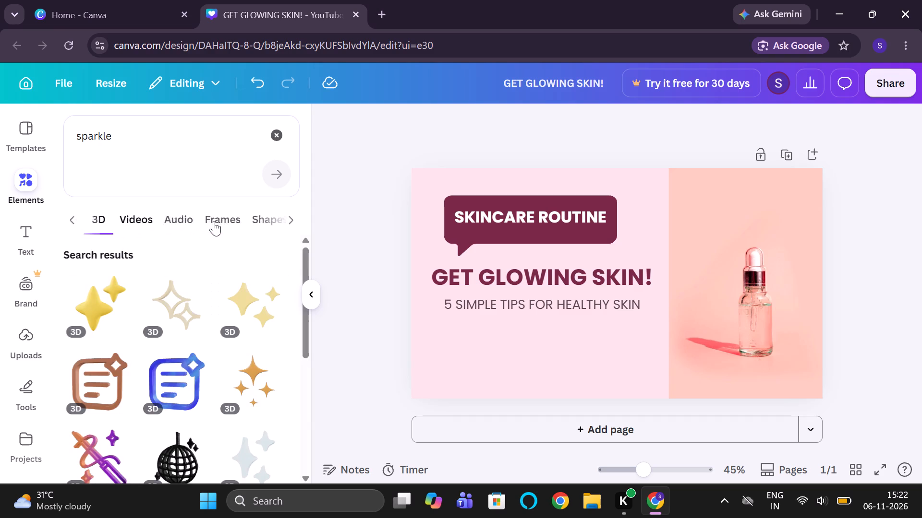
scroll(214, 221, "left", 1)
left_click(214, 221)
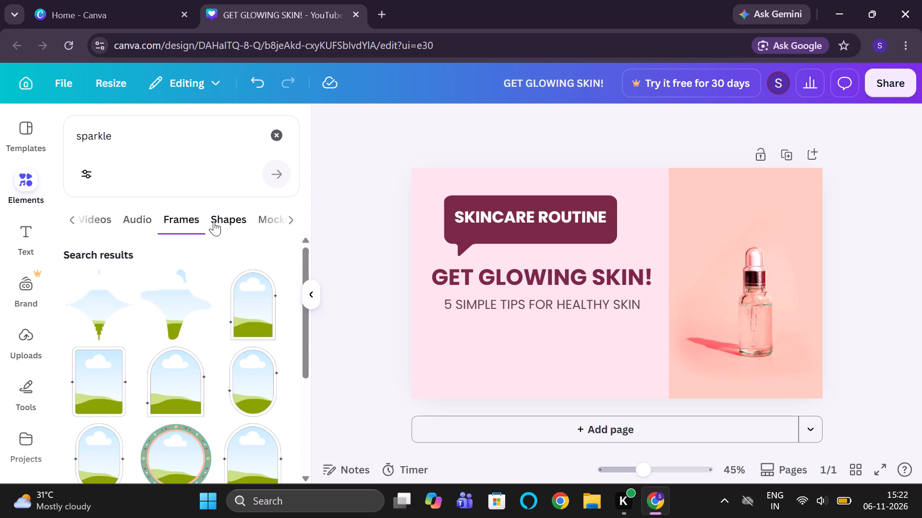
left_click(214, 221)
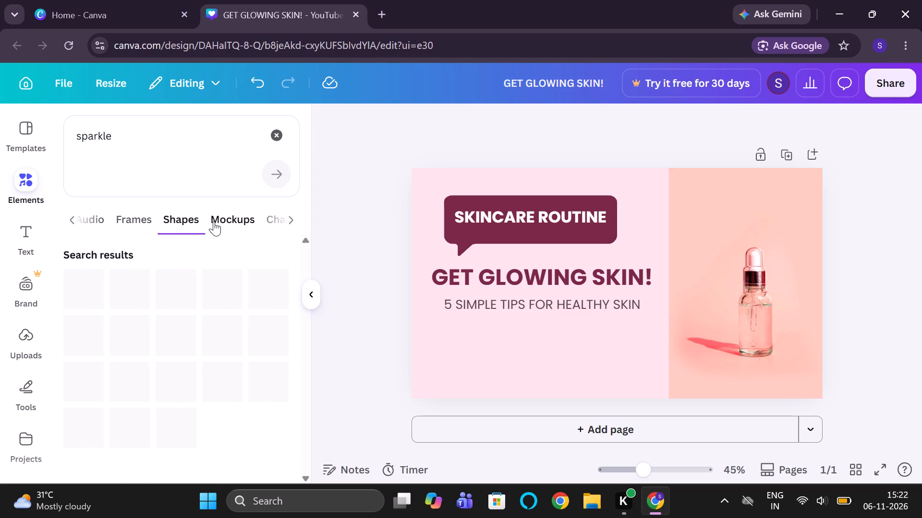
left_click(247, 221)
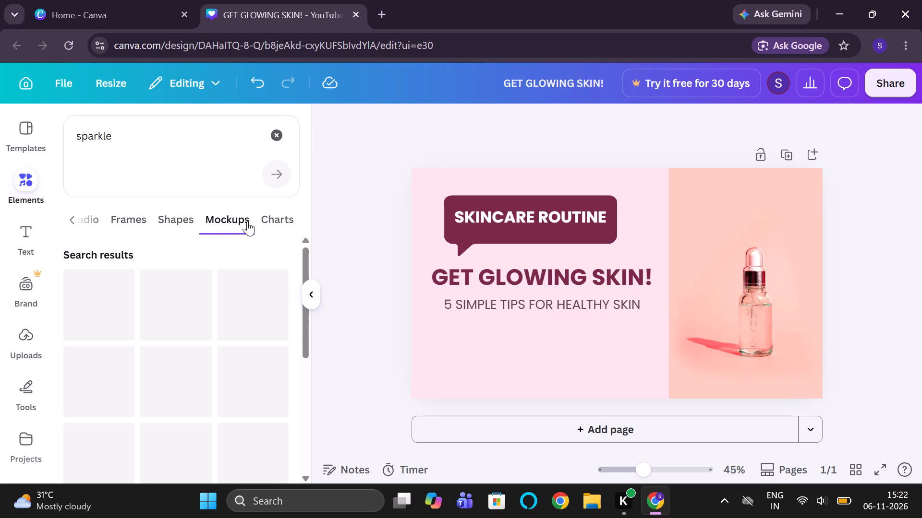
left_click(280, 223)
Return to the 3D "sparkle" results and examine further designs for a decoration that suits the thumbnail.
left_click(88, 222)
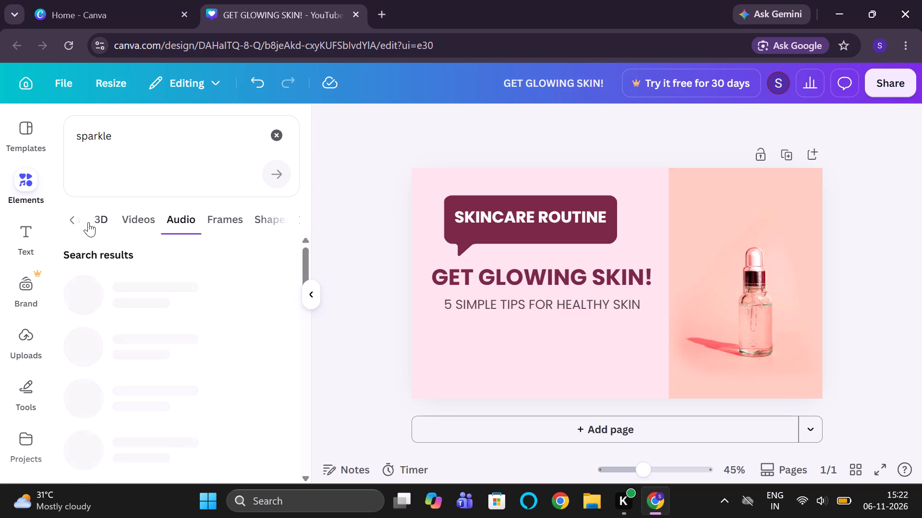
left_click(101, 222)
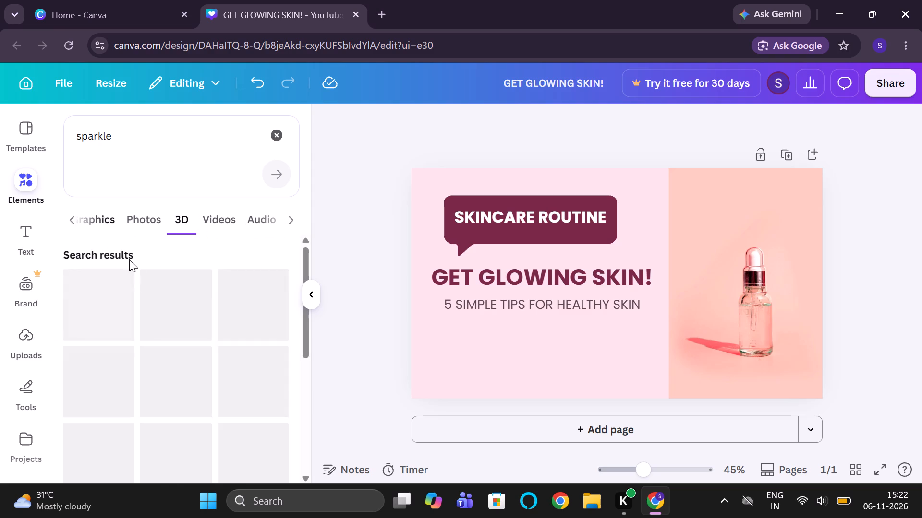
scroll(251, 327, "down", 2)
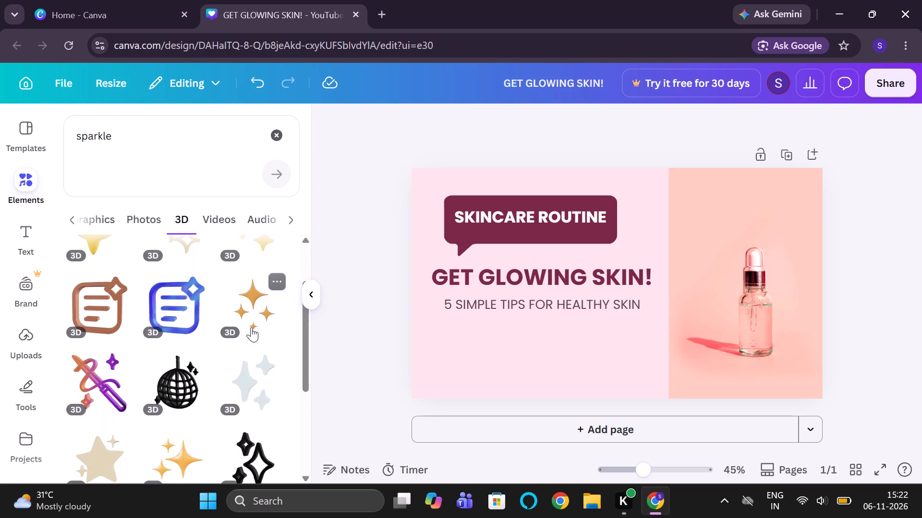
scroll(251, 327, "down", 3)
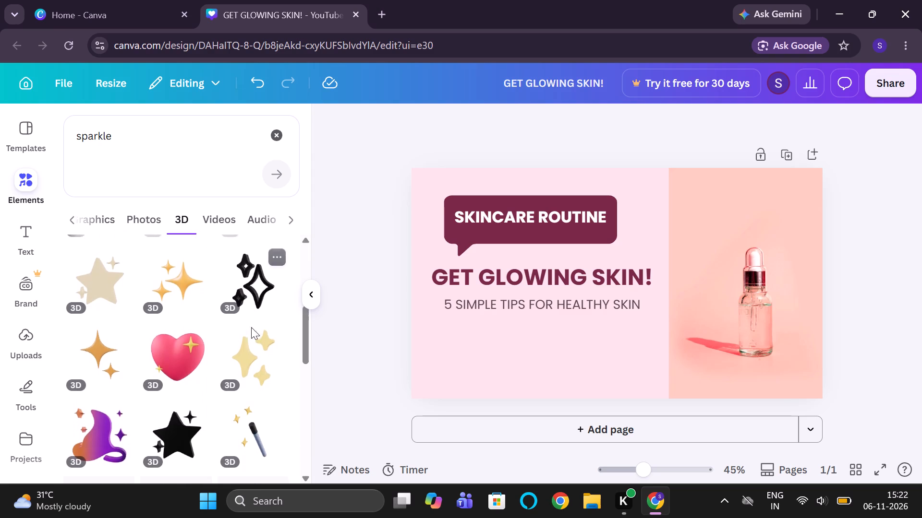
scroll(251, 327, "down", 4)
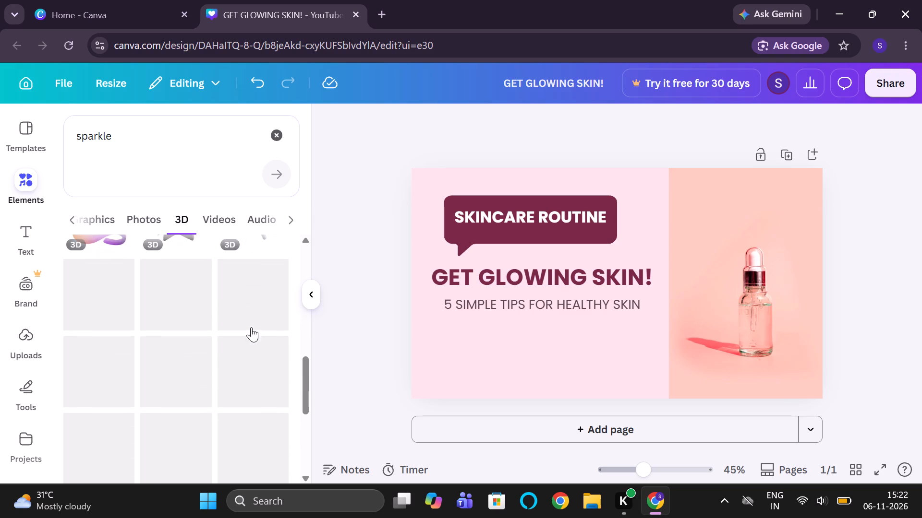
Search elements for the suggested term "sparkles golden" and examine its 3D results.
left_click(161, 139)
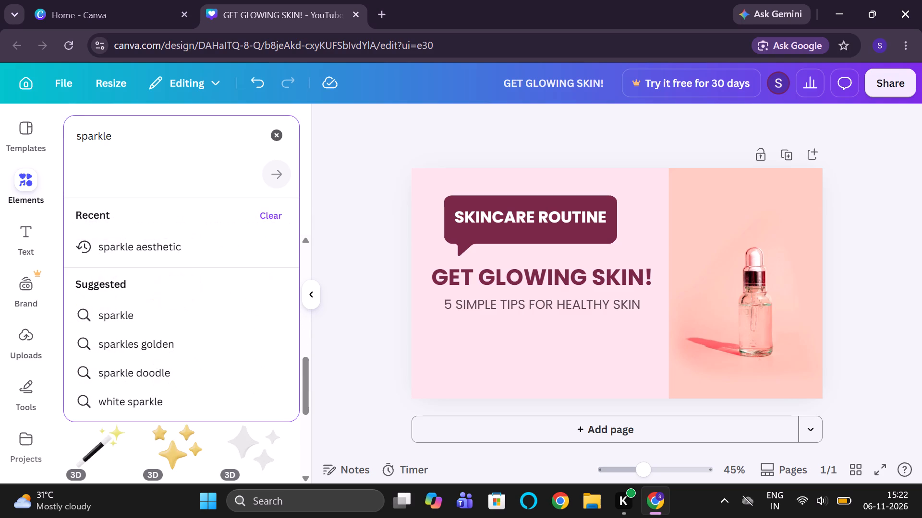
left_click(176, 341)
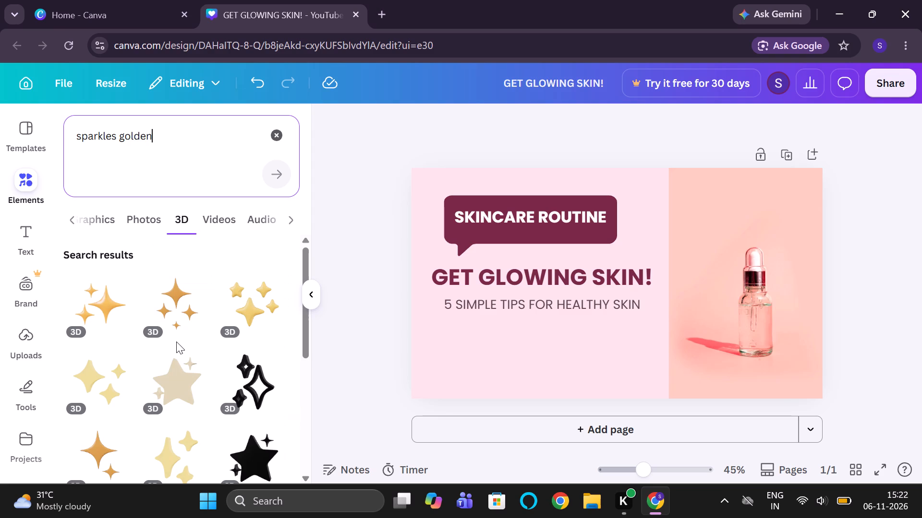
scroll(176, 341, "down", 2)
scroll(176, 341, "up", 2)
scroll(176, 341, "down", 4)
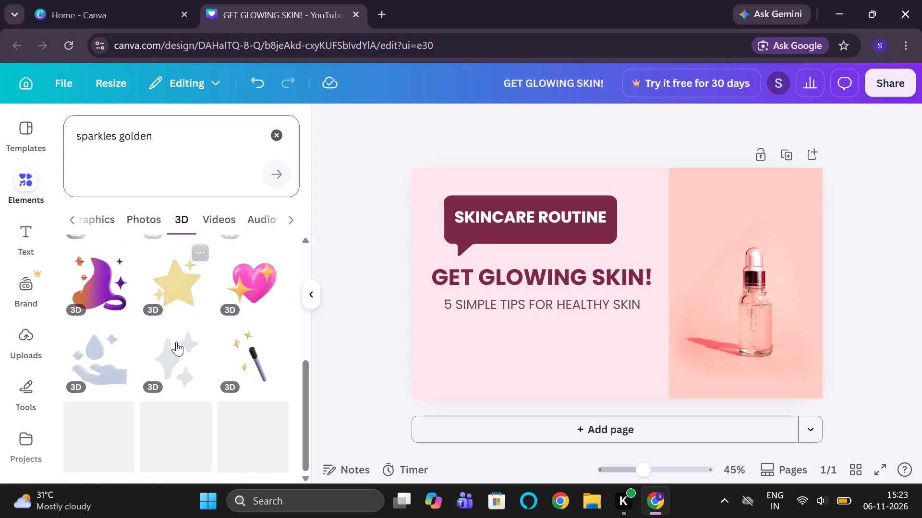
scroll(176, 341, "down", 1)
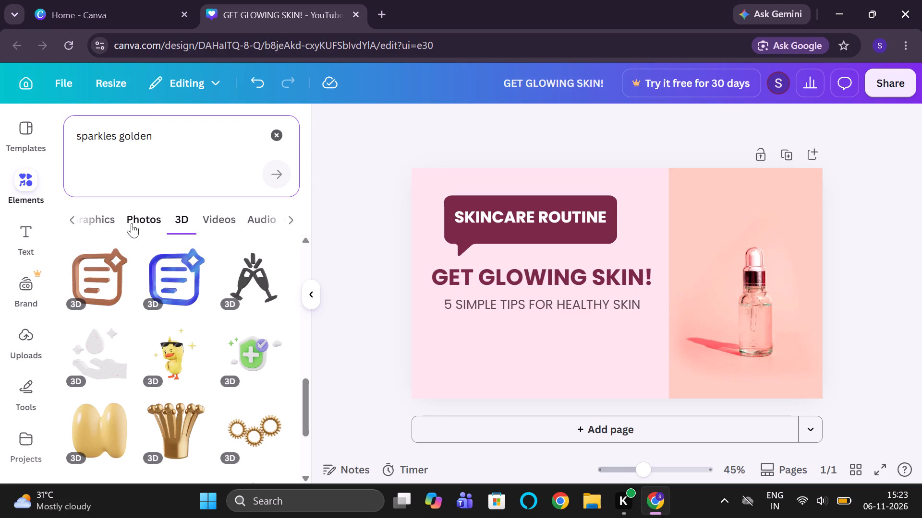
scroll(132, 223, "right", 2)
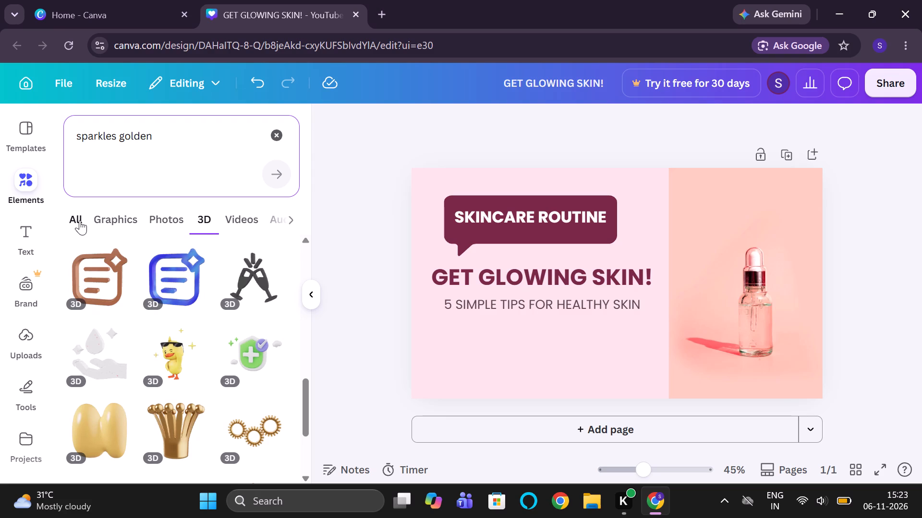
From all "sparkles golden" element types, add the free glowing yellow sparkle cluster, shrunk and placed at the speech bubble's upper-right corner.
left_click(80, 220)
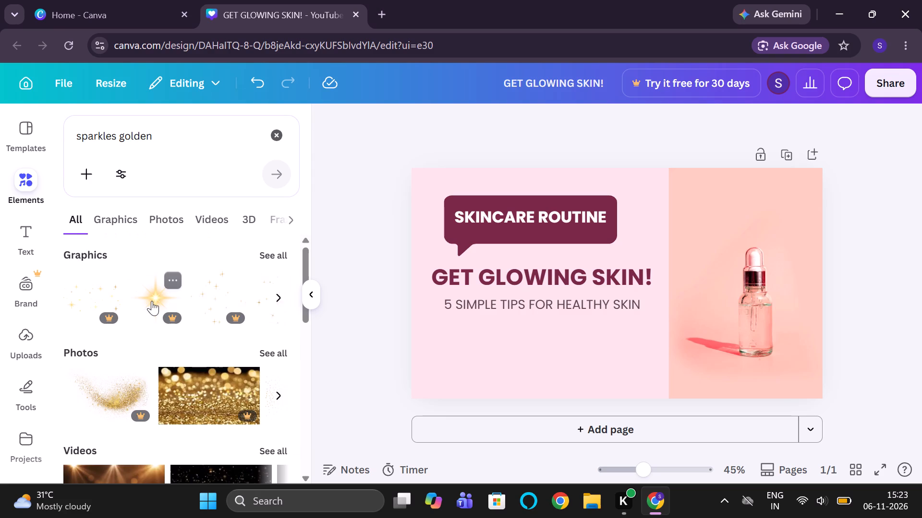
scroll(250, 294, "left", 1)
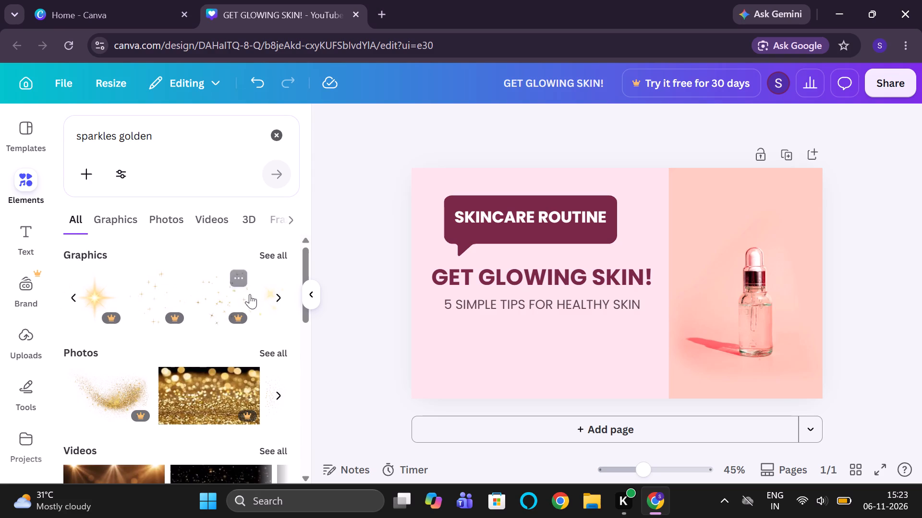
scroll(250, 294, "left", 1)
left_click(185, 297)
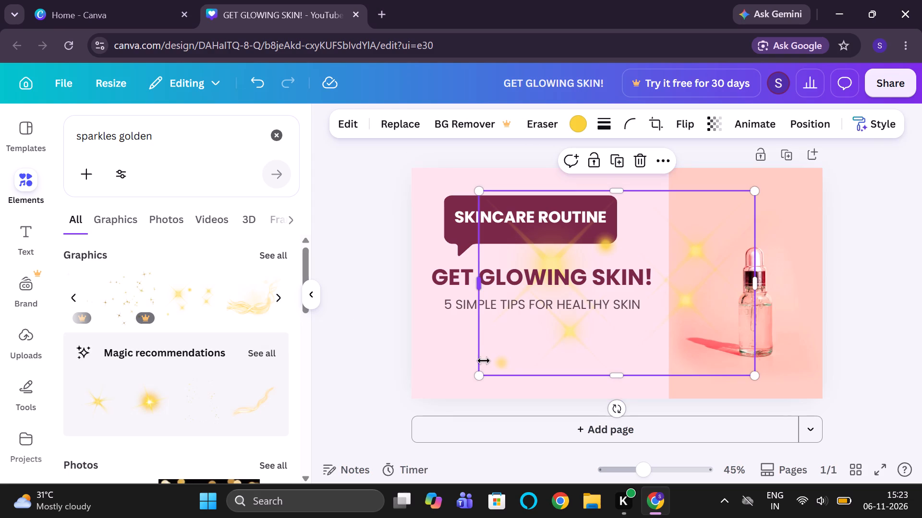
left_click_drag(482, 375, 636, 299)
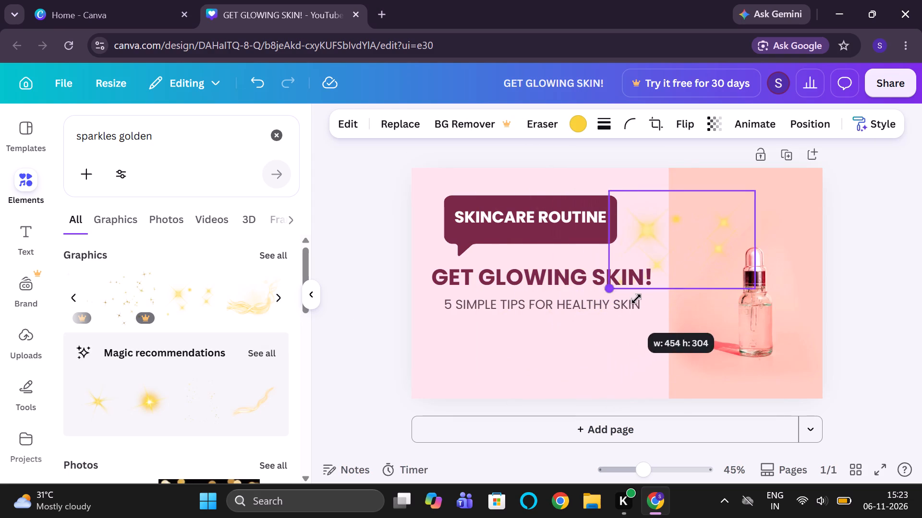
left_click_drag(636, 299, 683, 275)
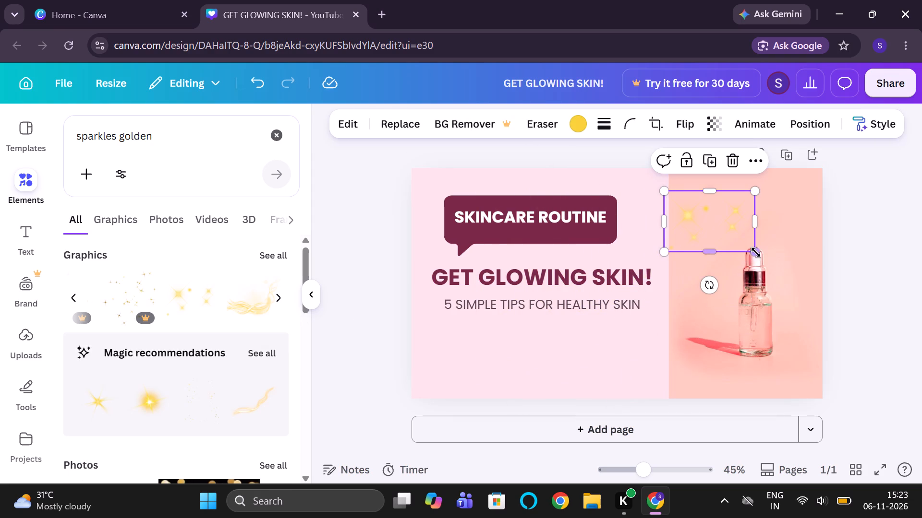
left_click_drag(754, 189, 715, 200)
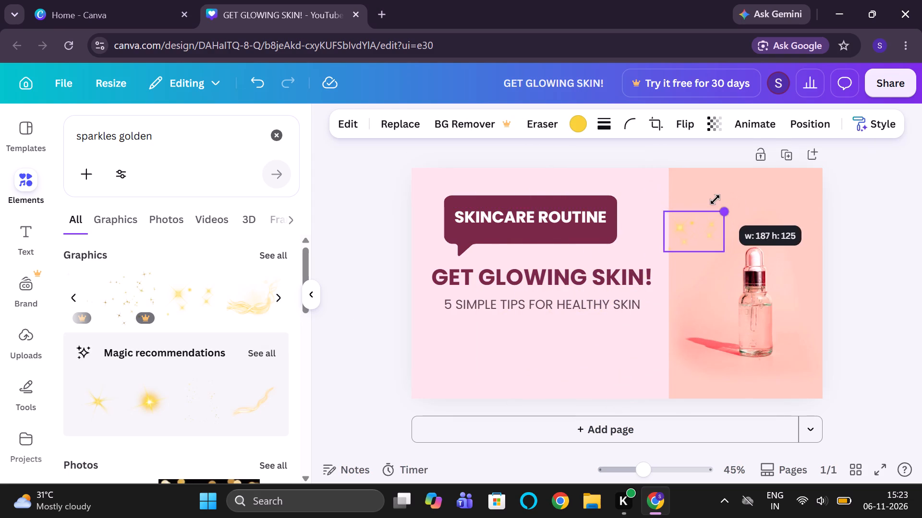
left_click_drag(715, 200, 711, 200)
left_click_drag(704, 223, 670, 200)
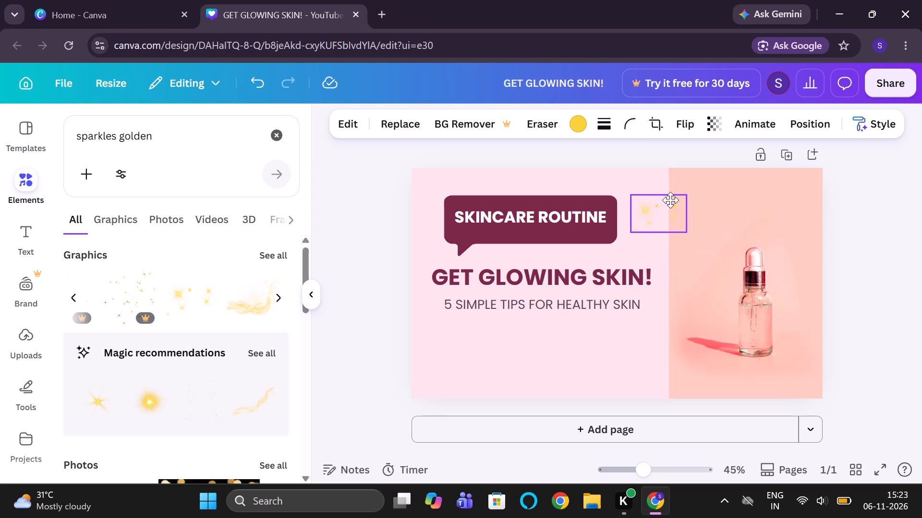
left_click_drag(670, 200, 652, 178)
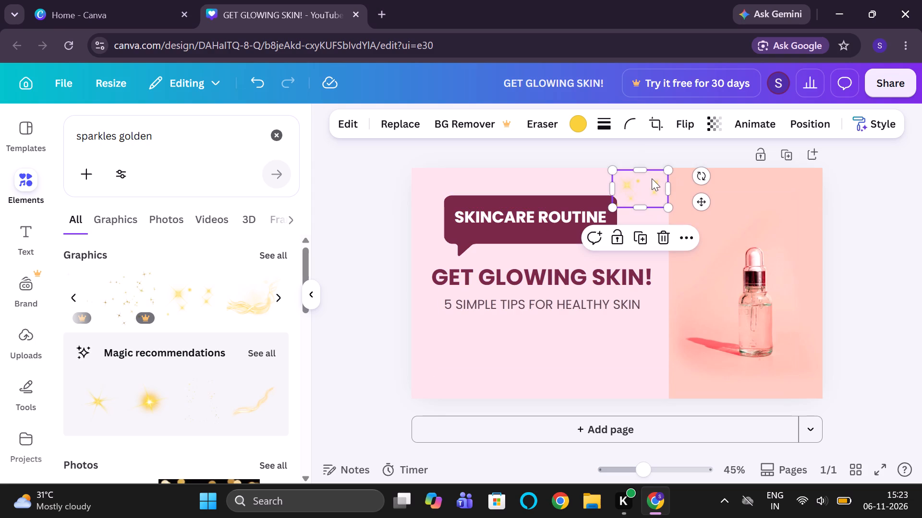
left_click(607, 330)
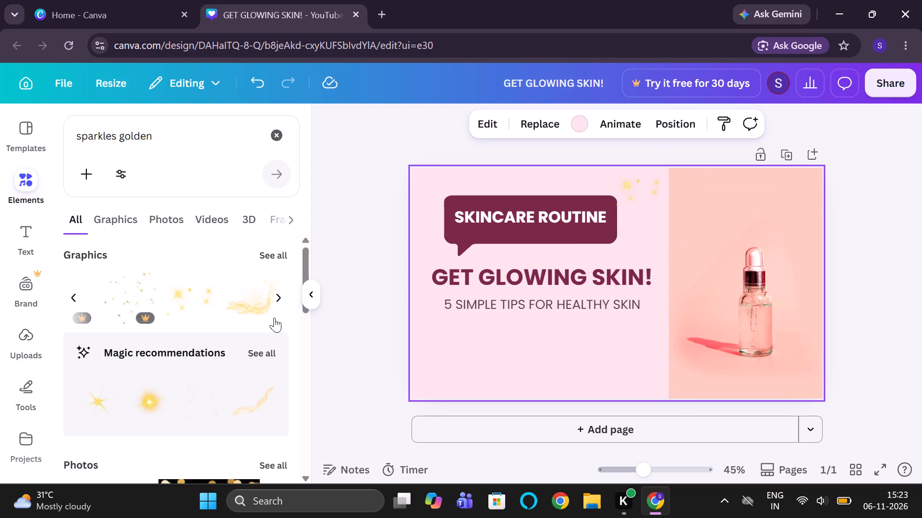
Add a second free yellow sparkle cluster from the "sparkles golden" graphics and place it below the subheading, near the thumbnail's lower-left corner.
scroll(165, 306, "left", 2)
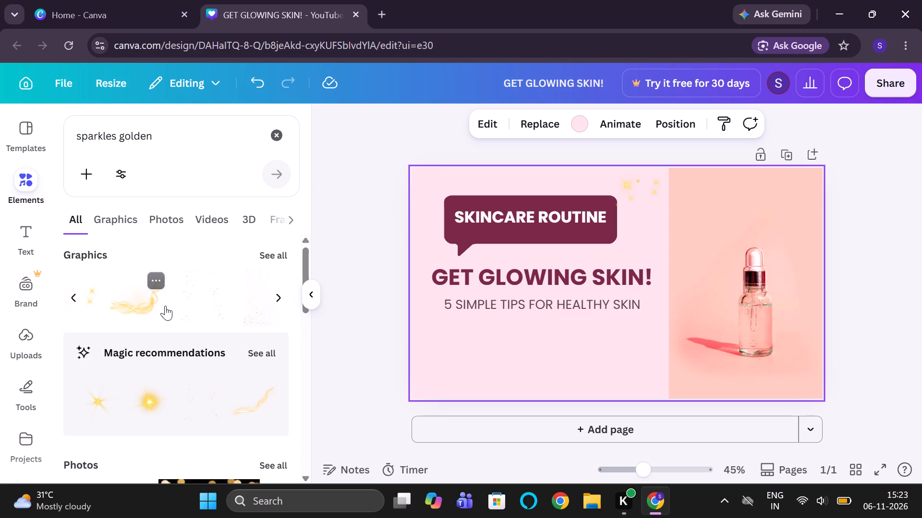
scroll(165, 306, "left", 3)
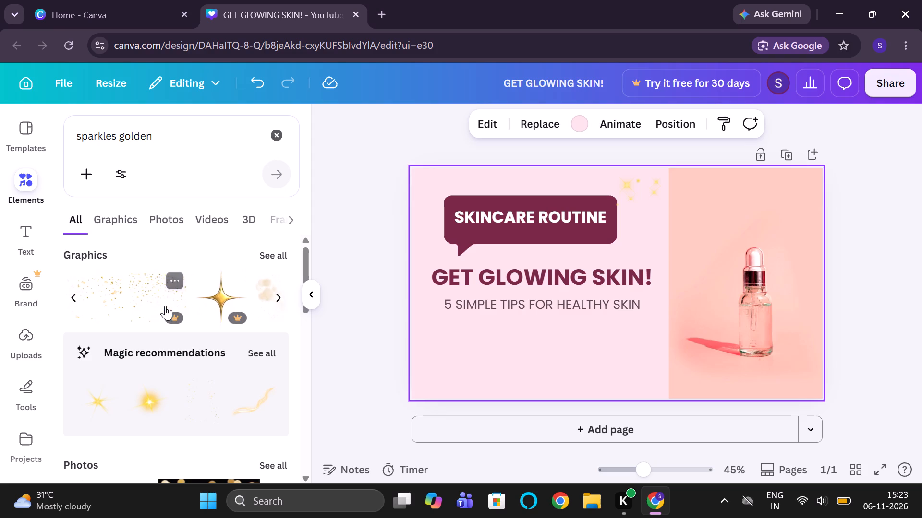
scroll(165, 306, "left", 3)
scroll(165, 306, "right", 1)
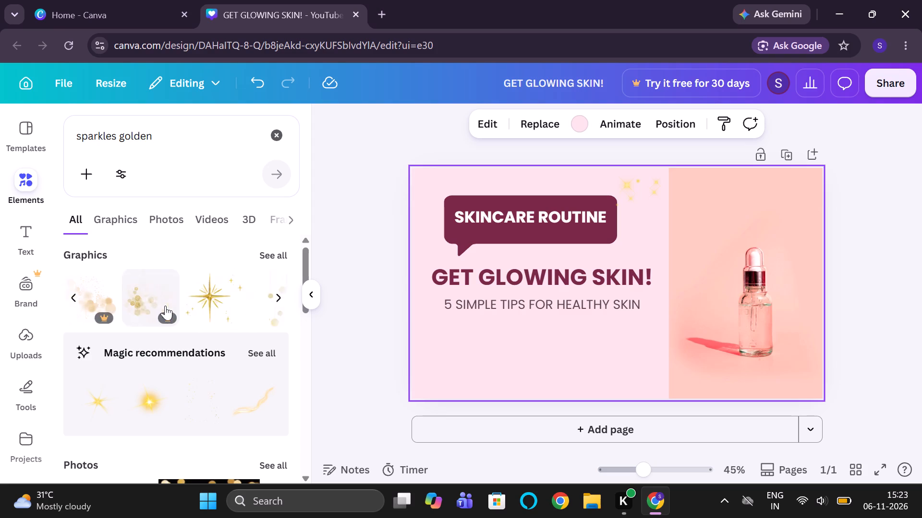
scroll(165, 306, "right", 4)
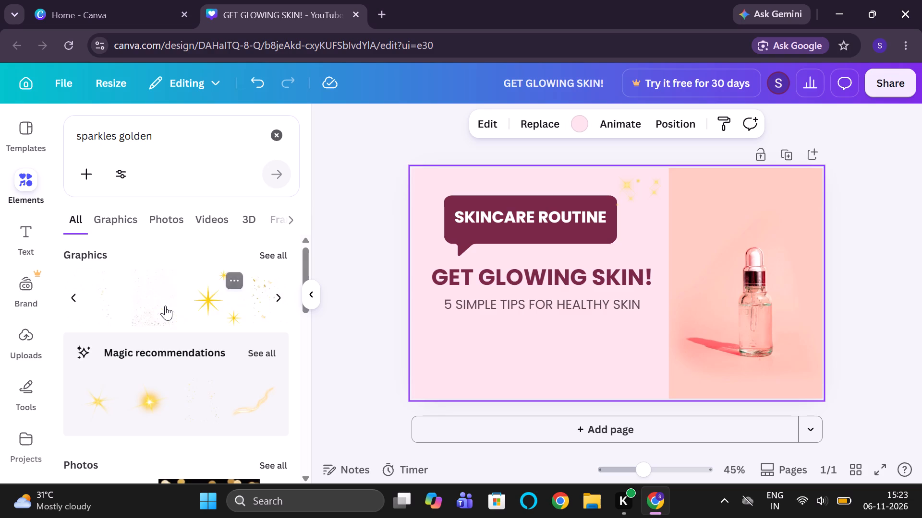
scroll(165, 306, "right", 3)
left_click(216, 297)
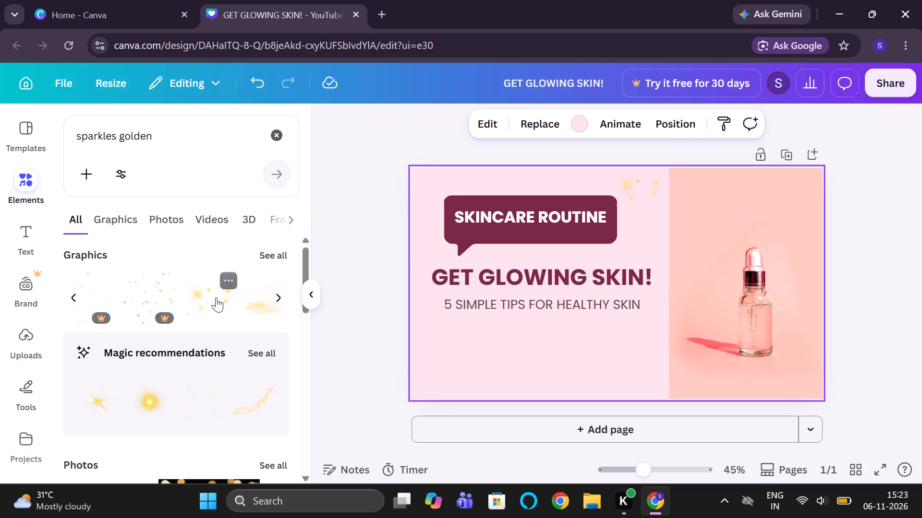
left_click_drag(621, 281, 594, 289)
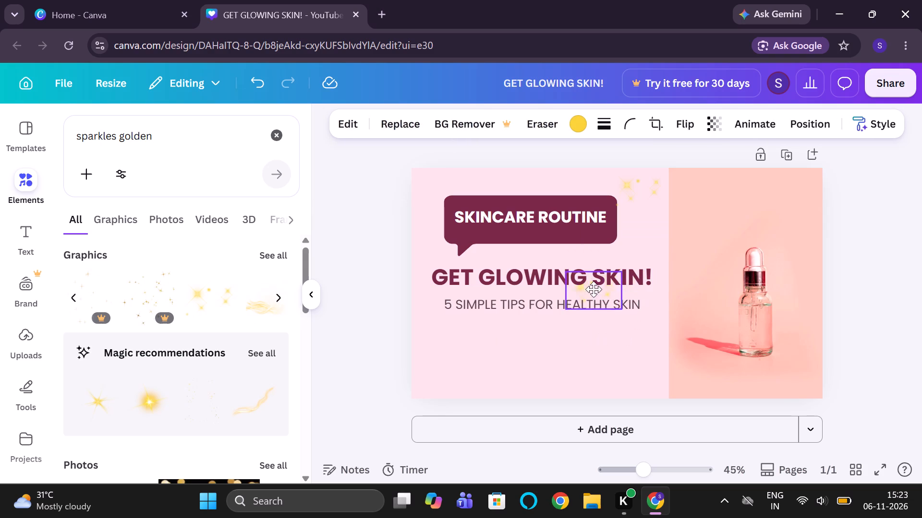
left_click_drag(594, 289, 457, 343)
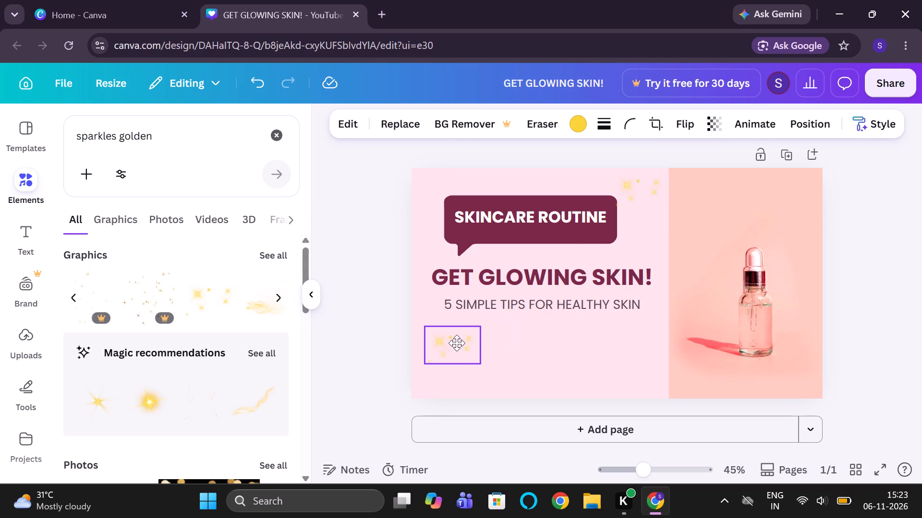
left_click_drag(457, 343, 460, 348)
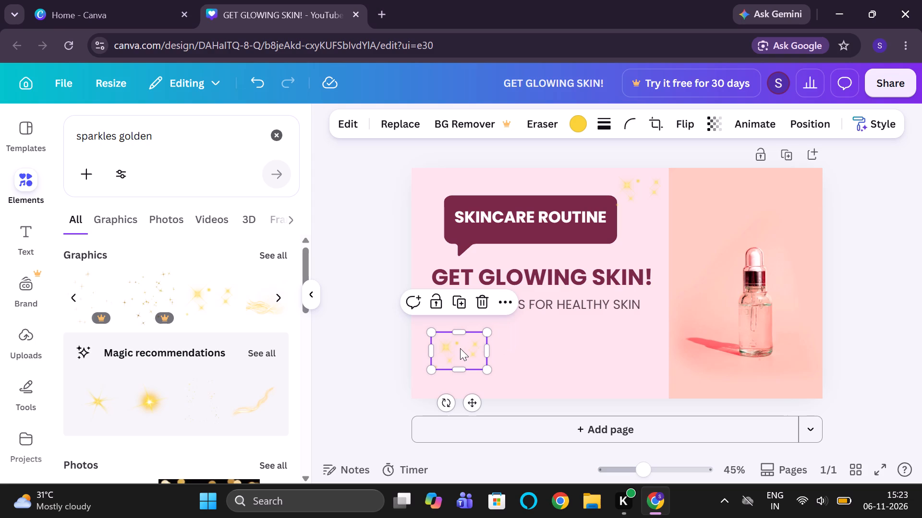
left_click_drag(443, 353, 431, 353)
left_click(550, 335)
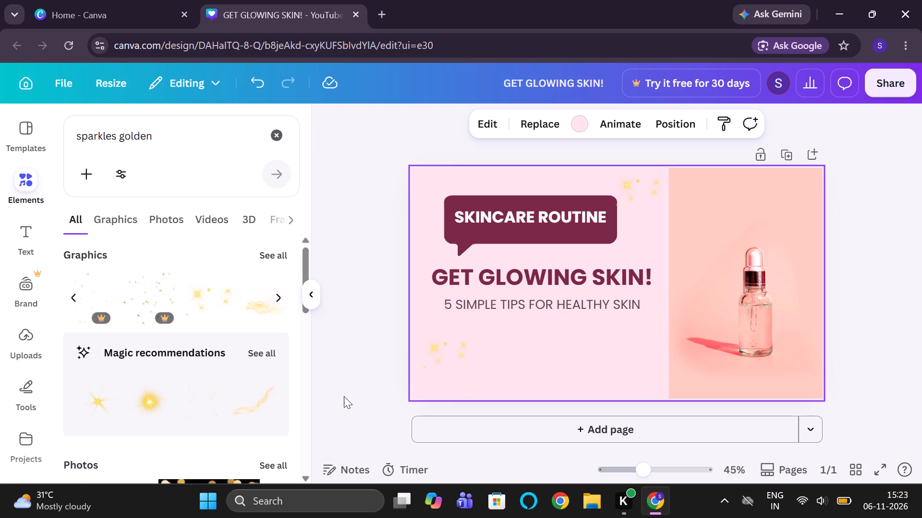
left_click(362, 338)
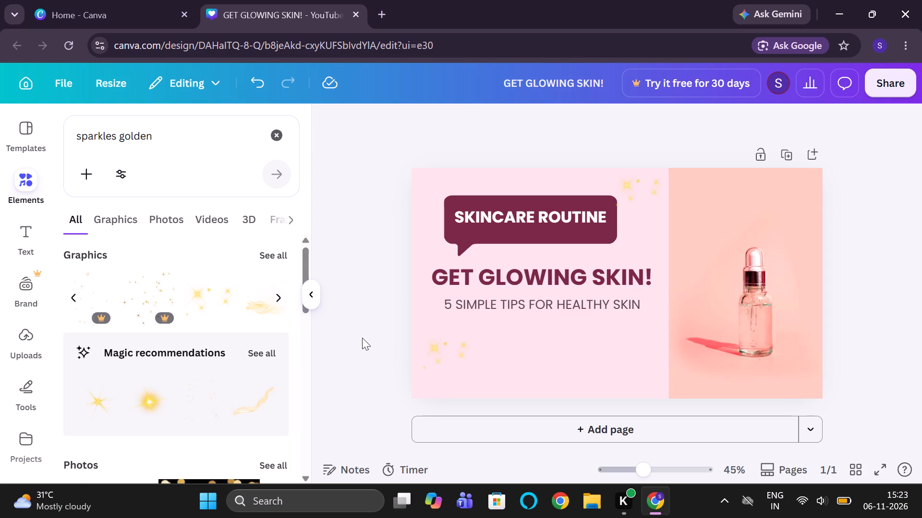
Replace the element search with the suggested term "pink flowers".
left_click(206, 146)
left_click(201, 135)
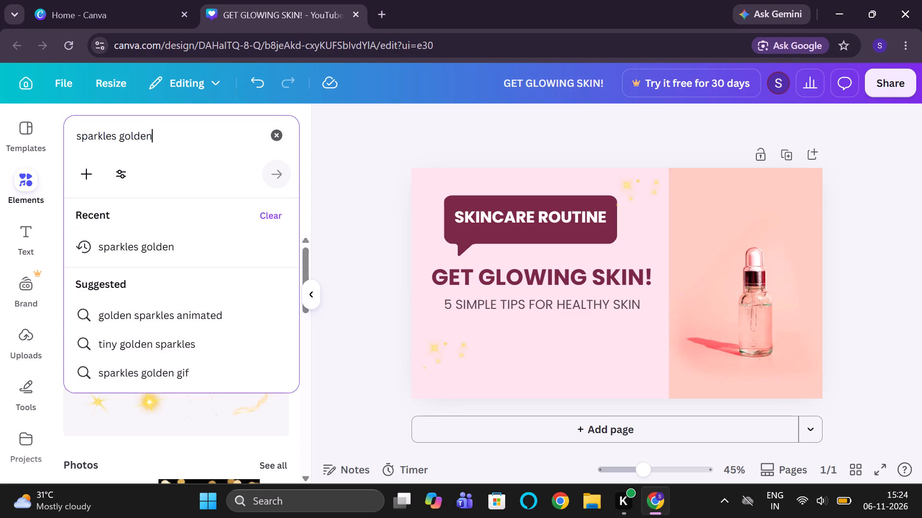
key("BackSpace")
key("BackSpace")
key("BackSpace")
key("BackSpace")
key("BackSpace")
key("BackSpace")
key("BackSpace")
key("BackSpace")
key("BackSpace")
key("BackSpace")
key("BackSpace")
key("BackSpace")
key("BackSpace")
key("BackSpace")
key("BackSpace")
key("BackSpace")
key("BackSpace")
key("BackSpace")
key("BackSpace")
key("BackSpace")
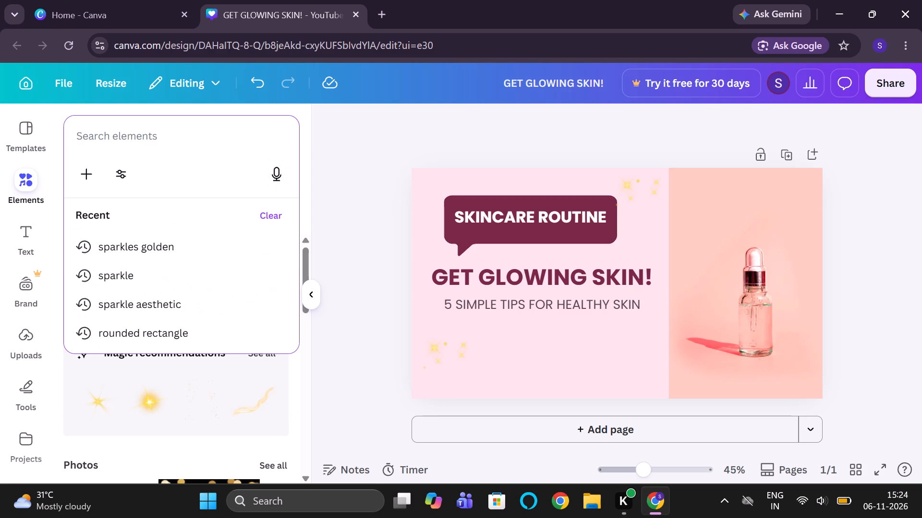
type("pink")
key("space")
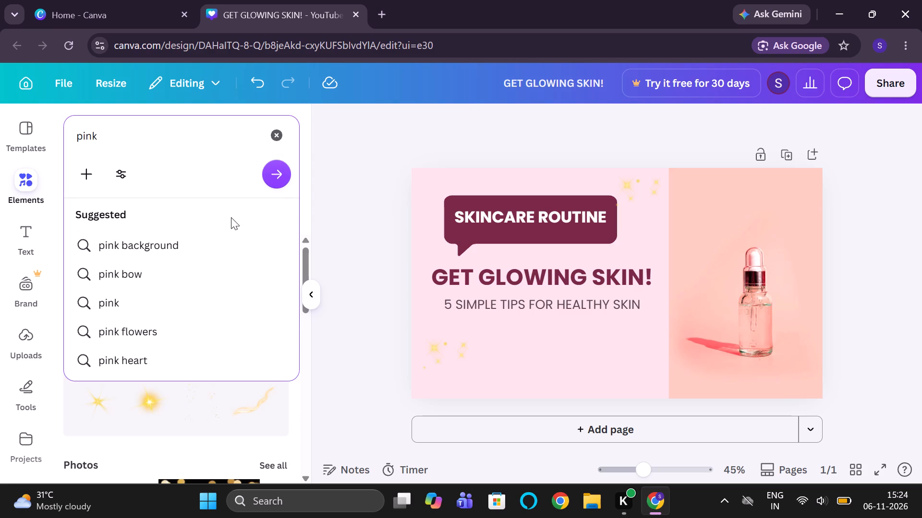
left_click(215, 328)
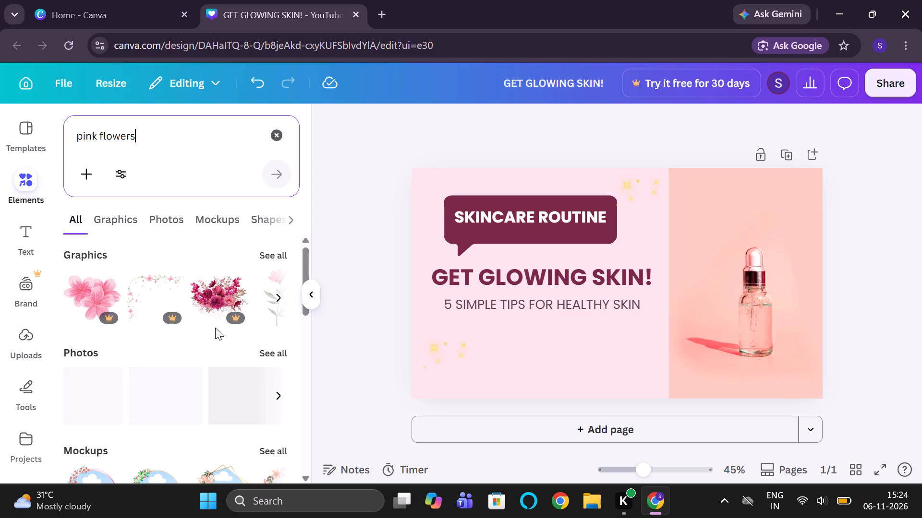
From the "pink flowers" graphics, add the free single pale-pink blossom and shrink it to less than half its inserted size.
scroll(235, 308, "left", 2)
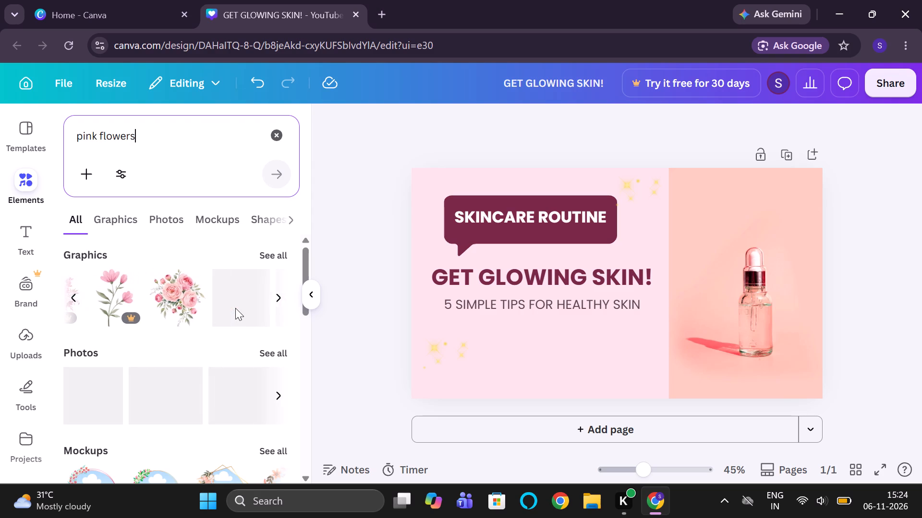
scroll(235, 308, "left", 2)
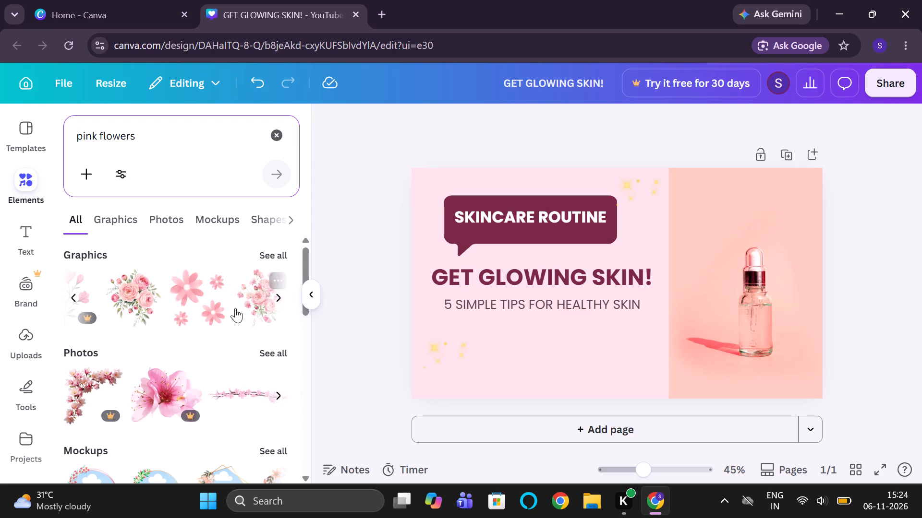
scroll(235, 308, "left", 1)
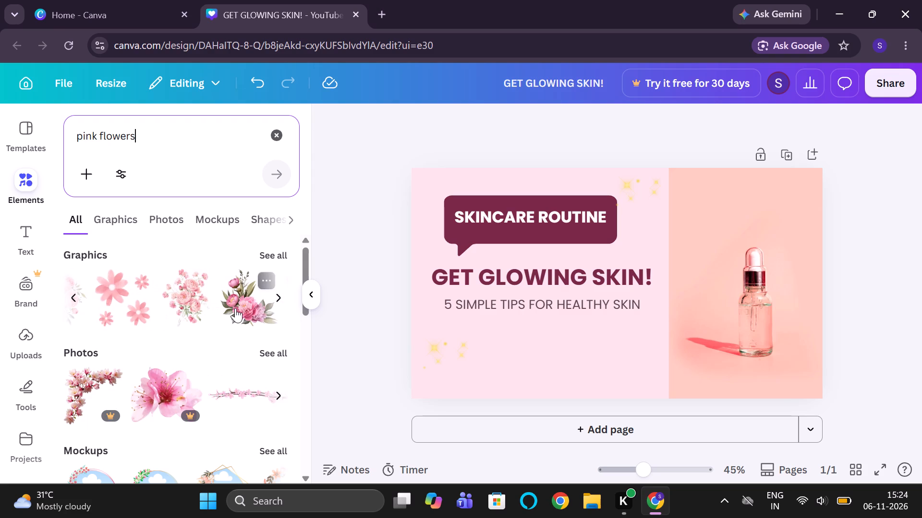
scroll(235, 308, "left", 3)
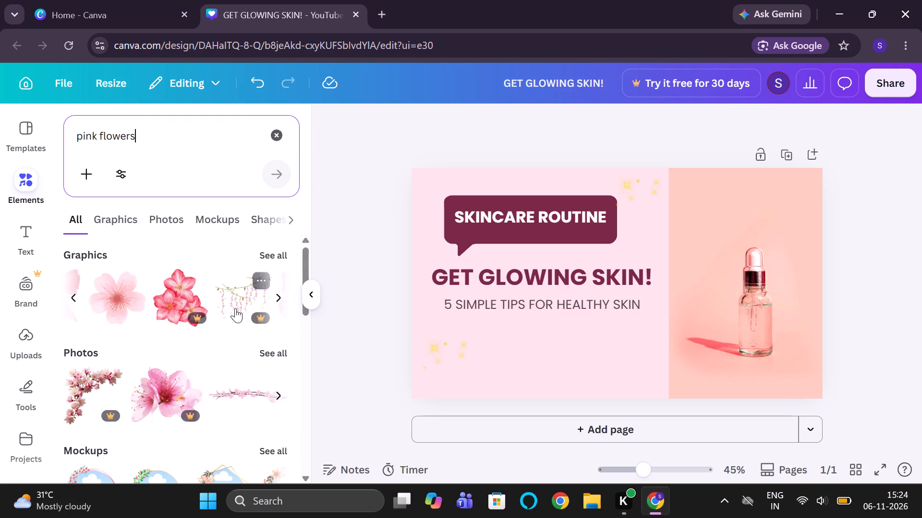
left_click(123, 301)
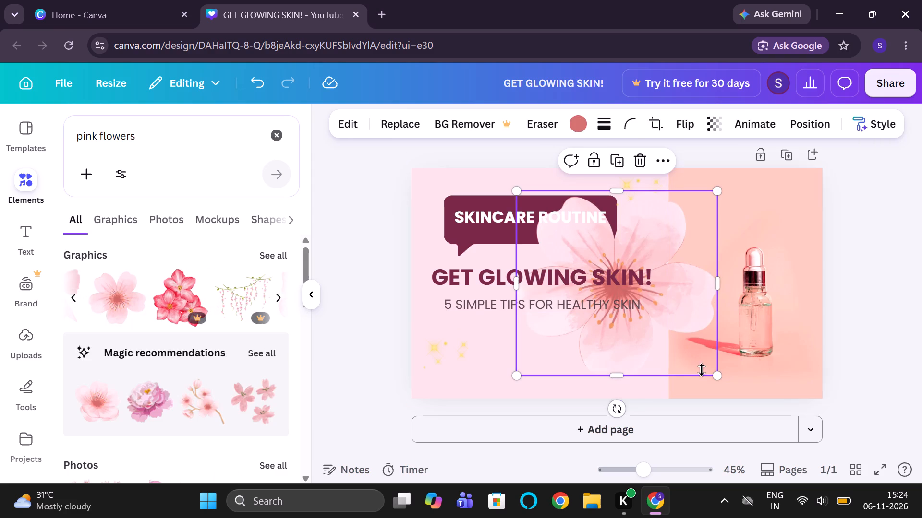
left_click_drag(719, 375, 650, 337)
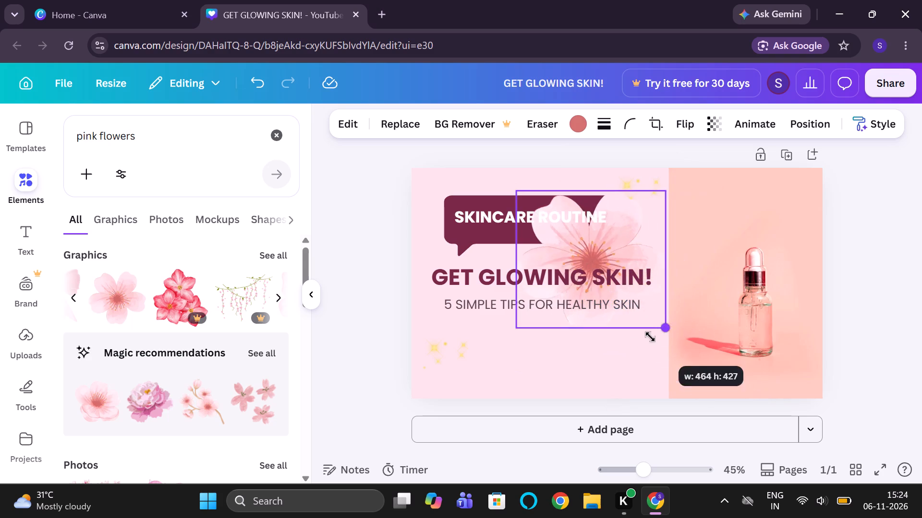
left_click_drag(650, 337, 609, 300)
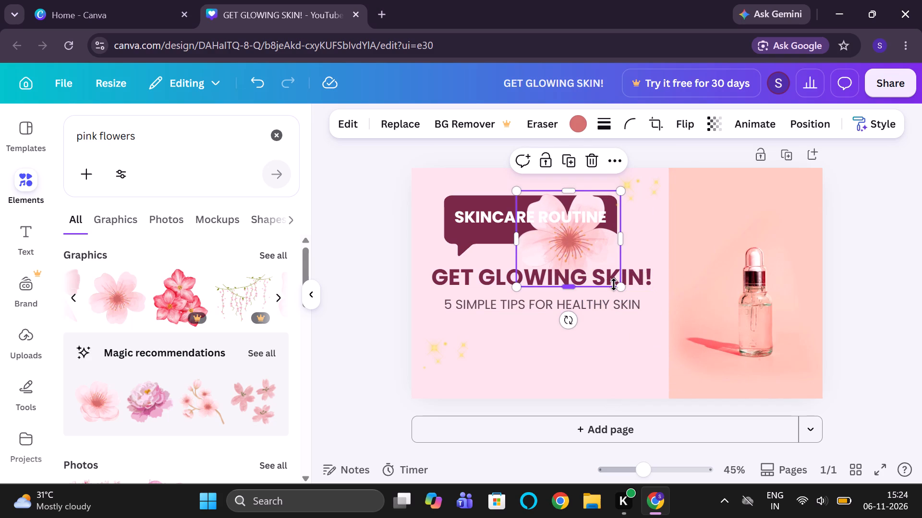
left_click_drag(618, 287, 603, 274)
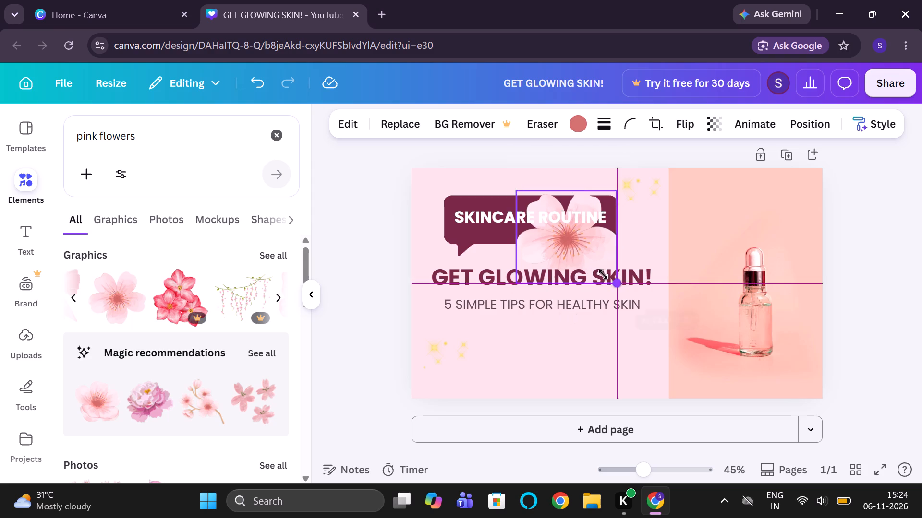
left_click_drag(603, 274, 594, 269)
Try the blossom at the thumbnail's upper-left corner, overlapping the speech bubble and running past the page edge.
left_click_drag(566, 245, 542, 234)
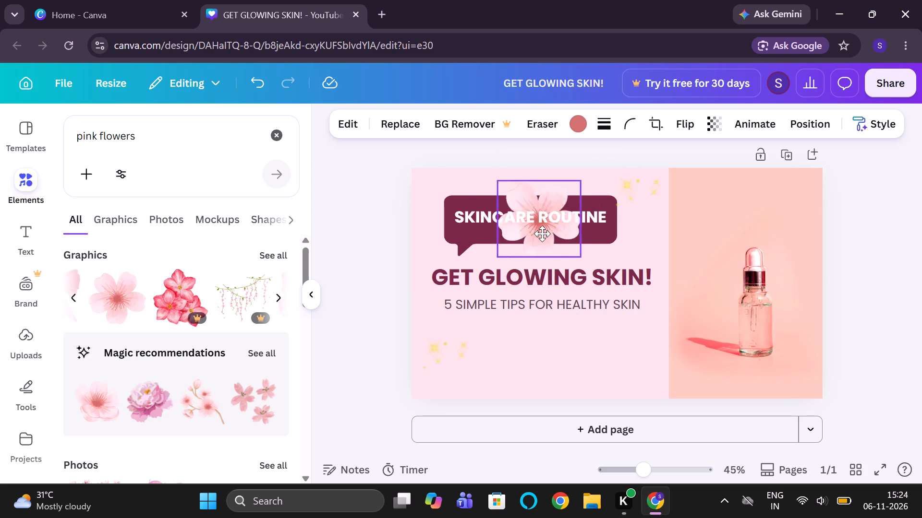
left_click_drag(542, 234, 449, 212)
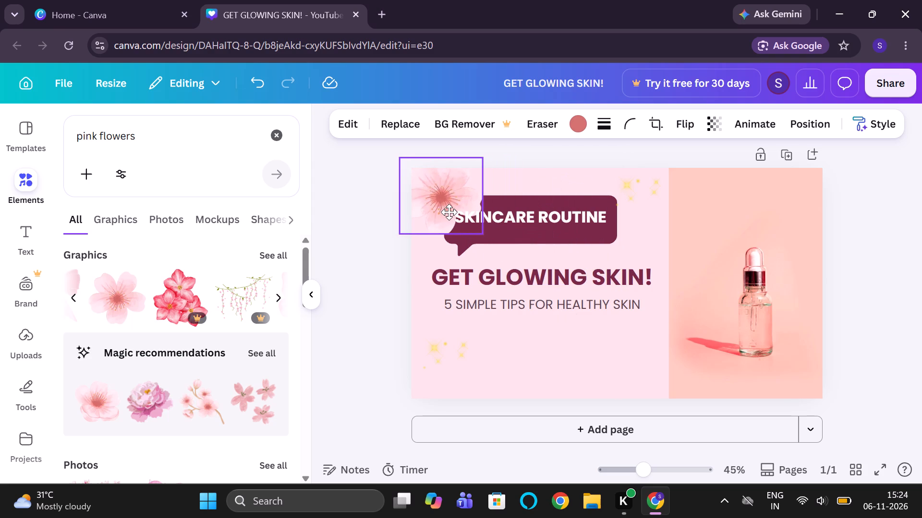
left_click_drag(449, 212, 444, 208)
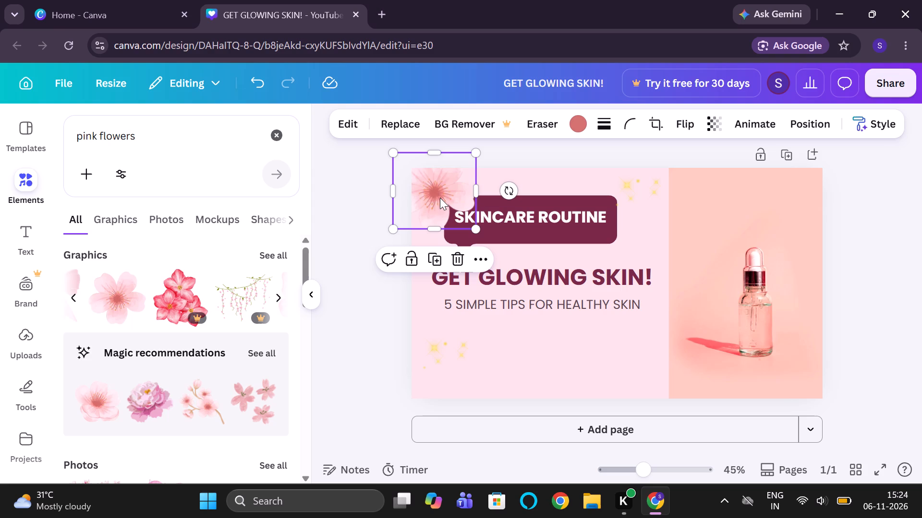
Place the blossom at the thumbnail's bottom edge, straddling the boundary between the pink background and the serum photo.
left_click_drag(440, 198, 618, 381)
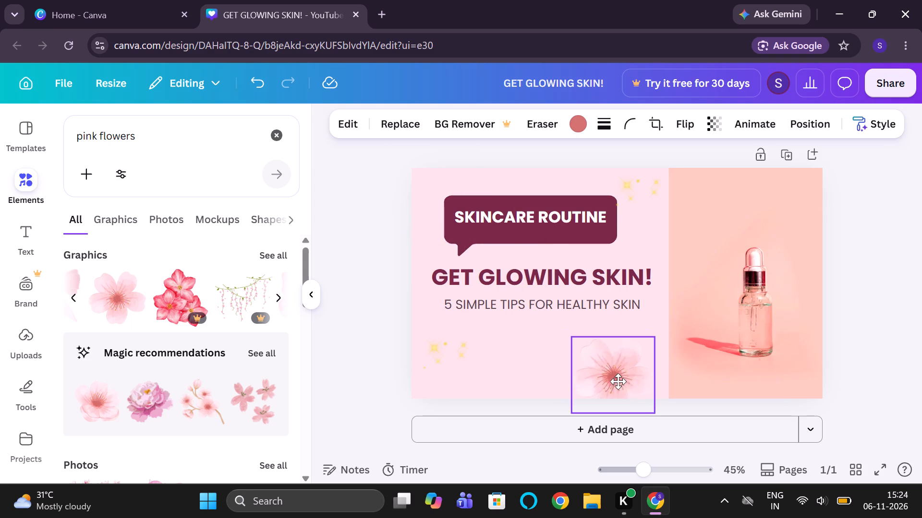
left_click_drag(618, 381, 640, 370)
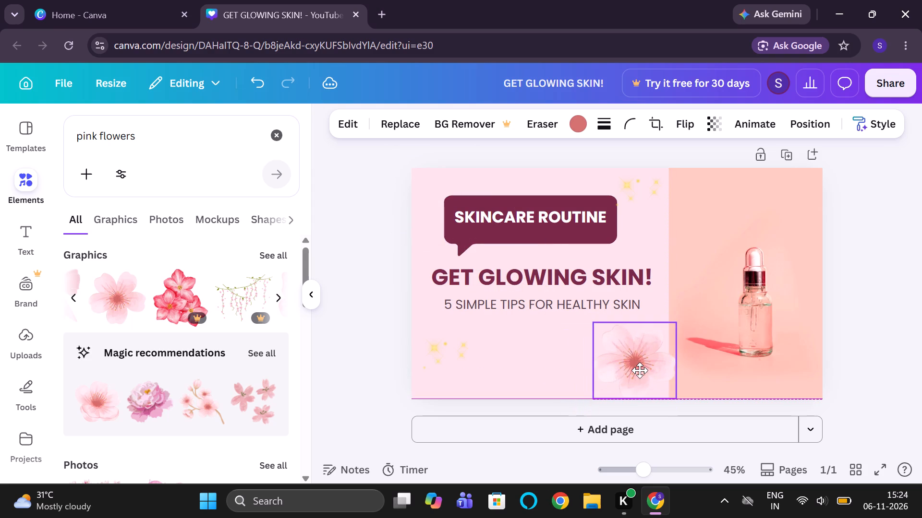
left_click_drag(640, 370, 666, 379)
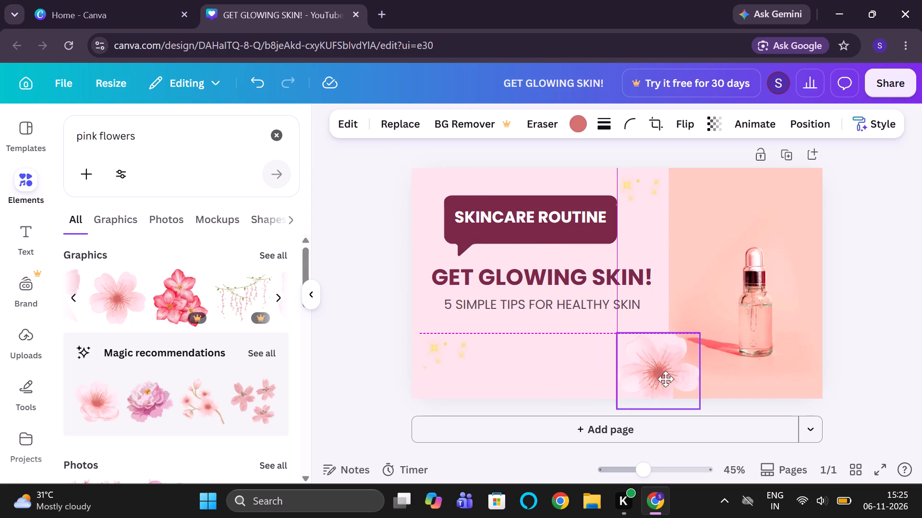
left_click_drag(666, 379, 666, 368)
left_click(562, 369)
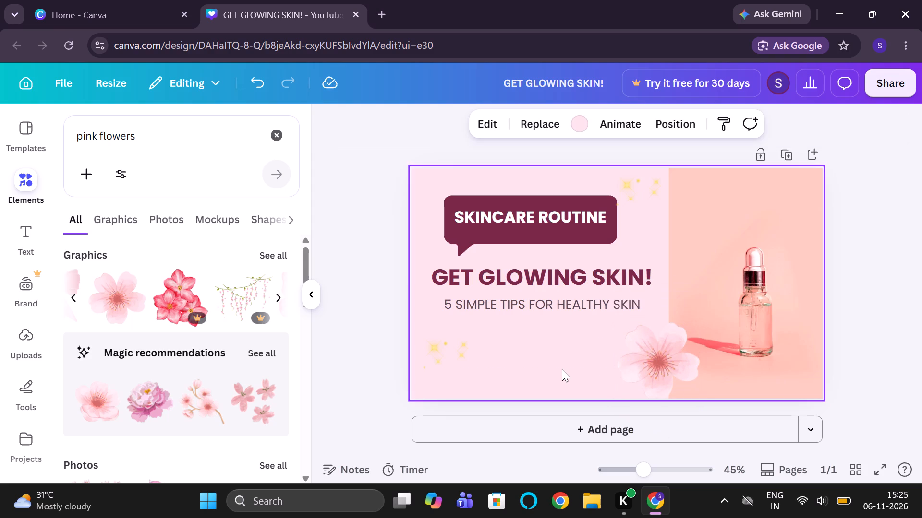
left_click(349, 301)
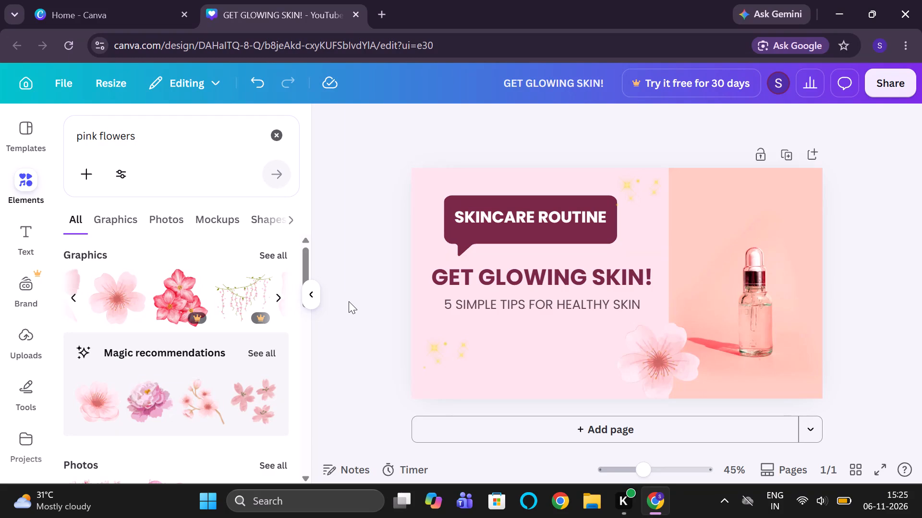
Limit the element results to shapes and search for the suggested term "thin line".
left_click(17, 194)
left_click(17, 194)
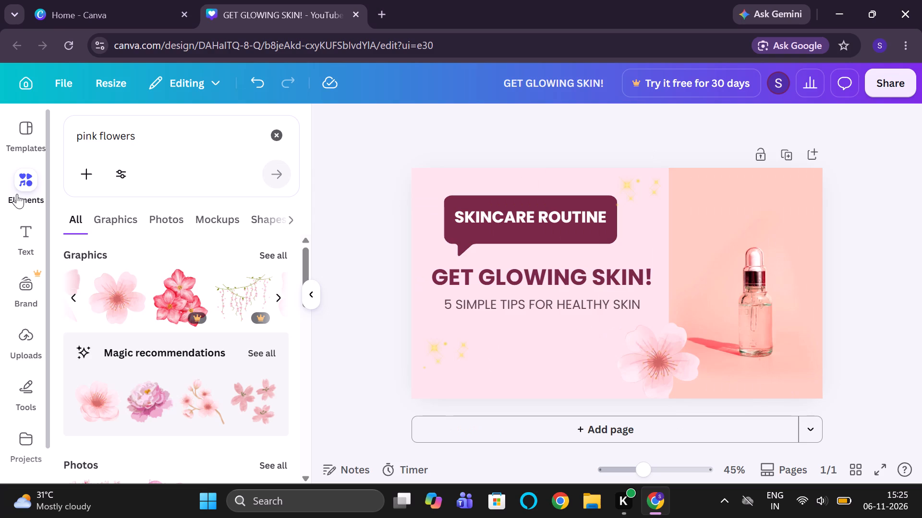
left_click(261, 224)
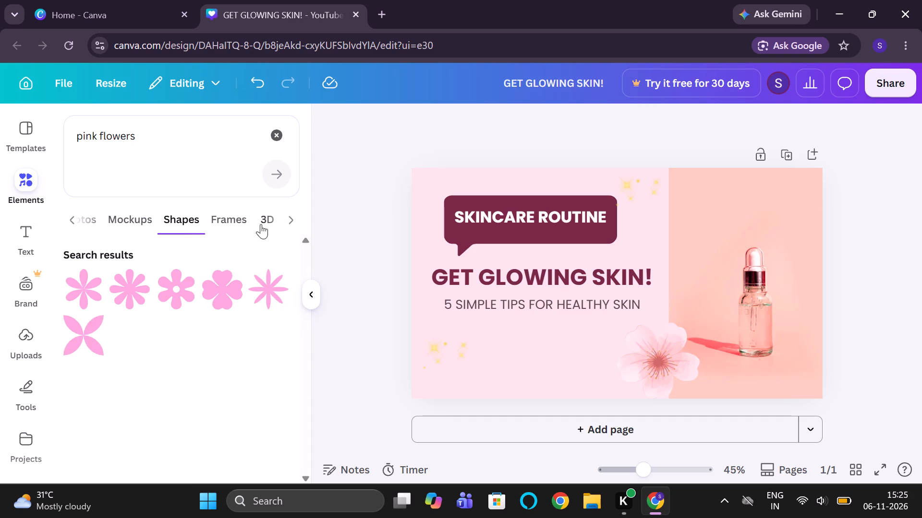
left_click(187, 141)
key("BackSpace")
key("BackSpace")
key("BackSpace")
key("BackSpace")
key("BackSpace")
key("BackSpace")
key("BackSpace")
key("BackSpace")
key("BackSpace")
key("BackSpace")
key("BackSpace")
key("BackSpace")
key("BackSpace")
key("BackSpace")
key("BackSpace")
key("BackSpace")
key("BackSpace")
key("BackSpace")
key("BackSpace")
key("BackSpace")
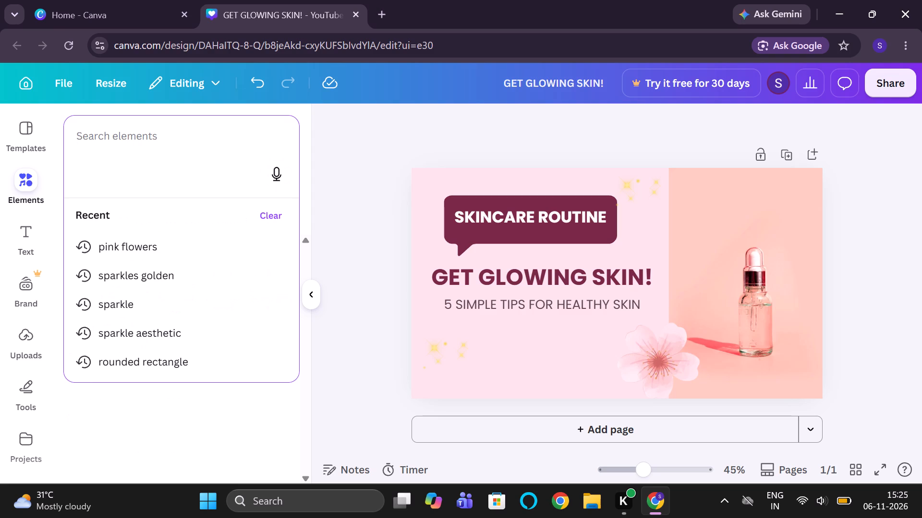
type("thi")
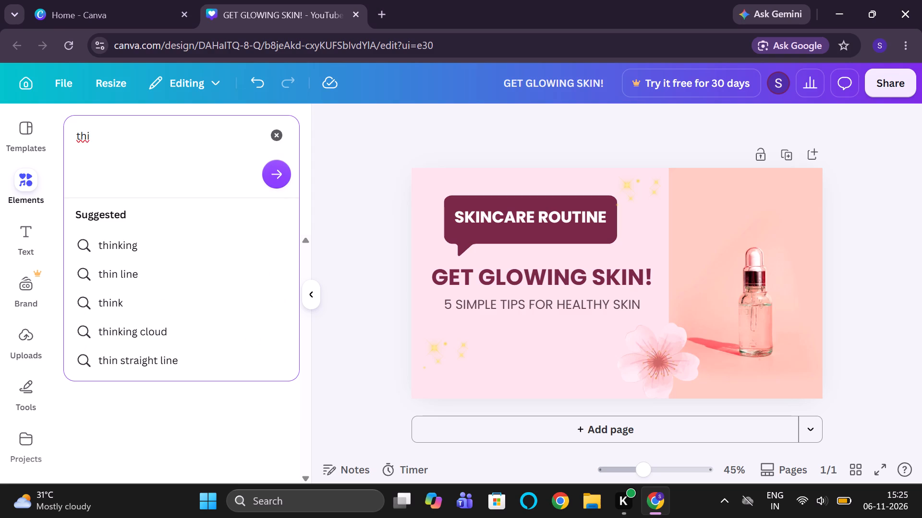
left_click(161, 262)
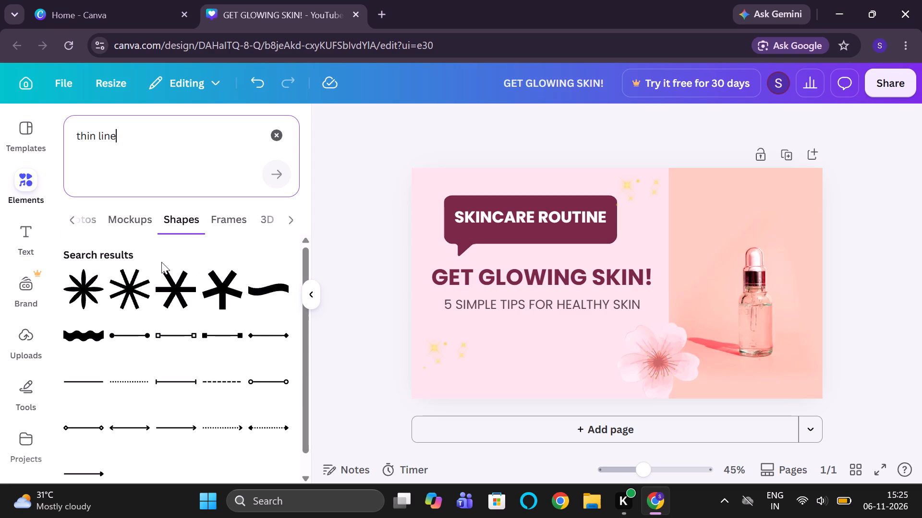
Add the plain solid line from the "thin line" shape results and place it just below the "5 SIMPLE TIPS FOR HEALTHY SKIN" subheading.
scroll(171, 363, "down", 2)
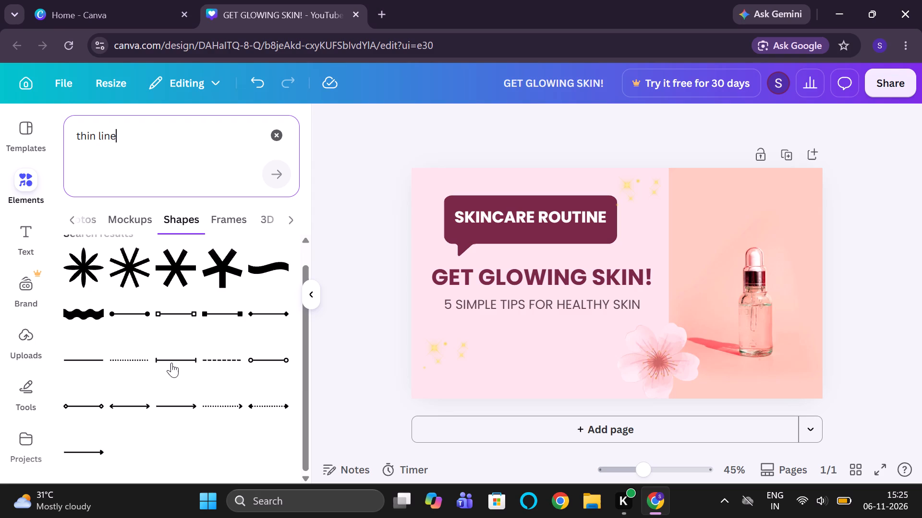
left_click(70, 359)
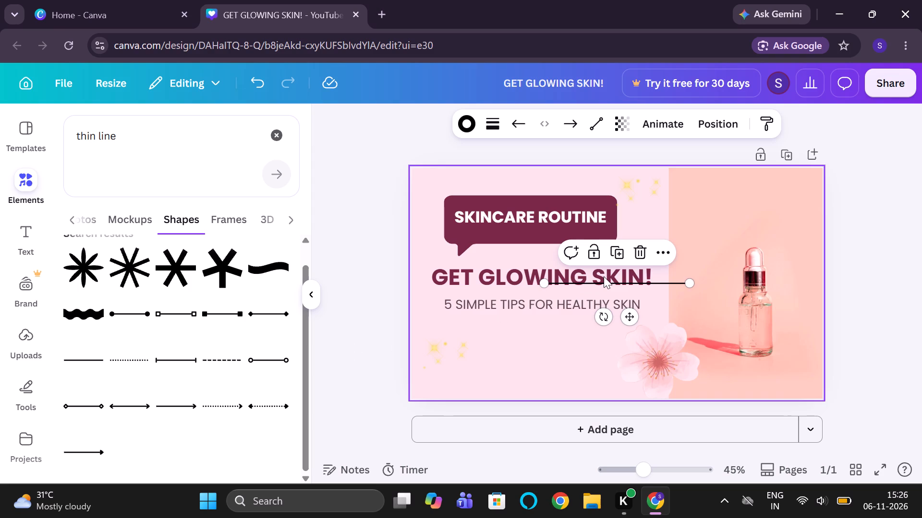
left_click_drag(607, 284, 534, 319)
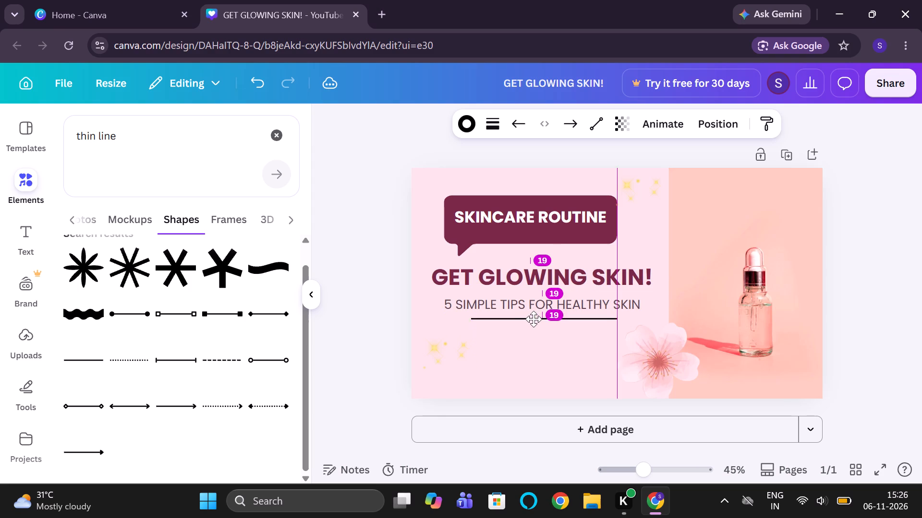
left_click_drag(534, 319, 530, 316)
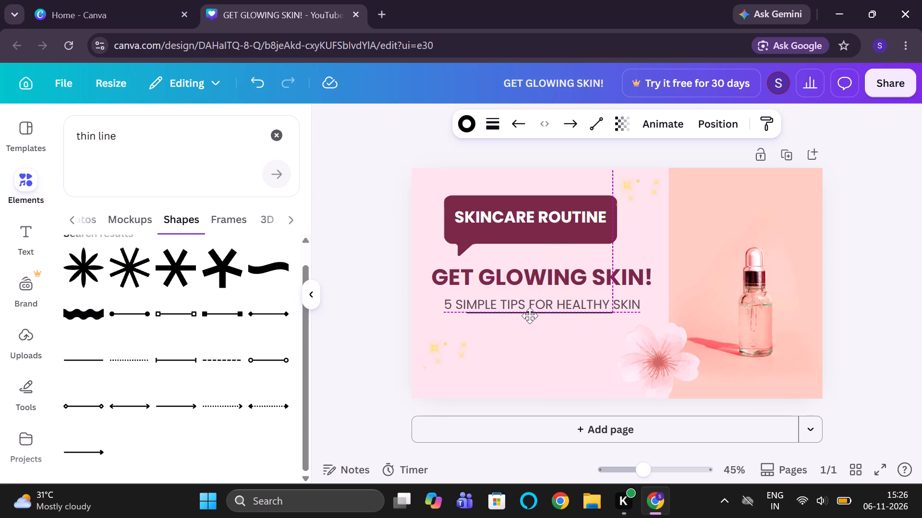
left_click_drag(530, 316, 530, 318)
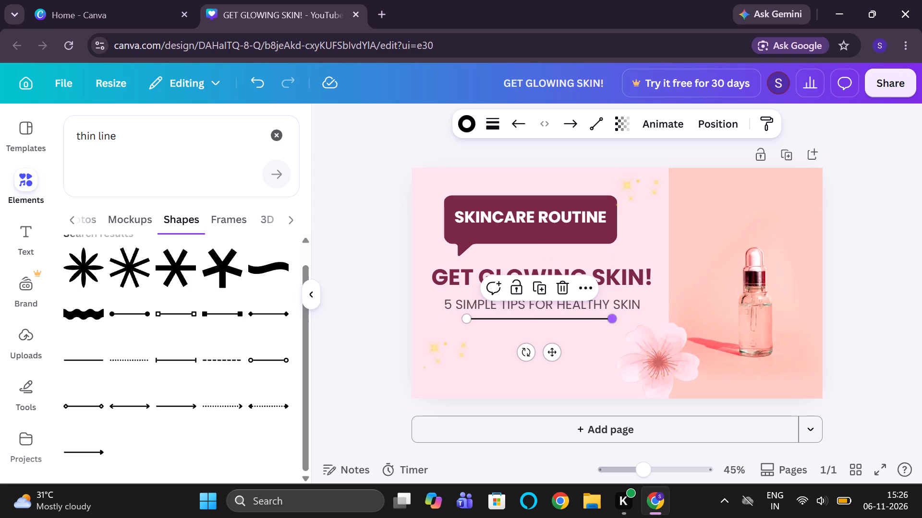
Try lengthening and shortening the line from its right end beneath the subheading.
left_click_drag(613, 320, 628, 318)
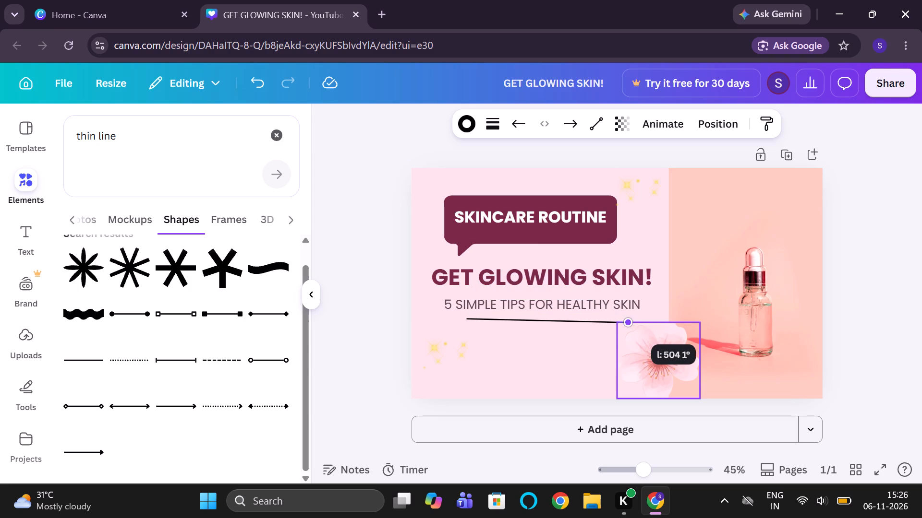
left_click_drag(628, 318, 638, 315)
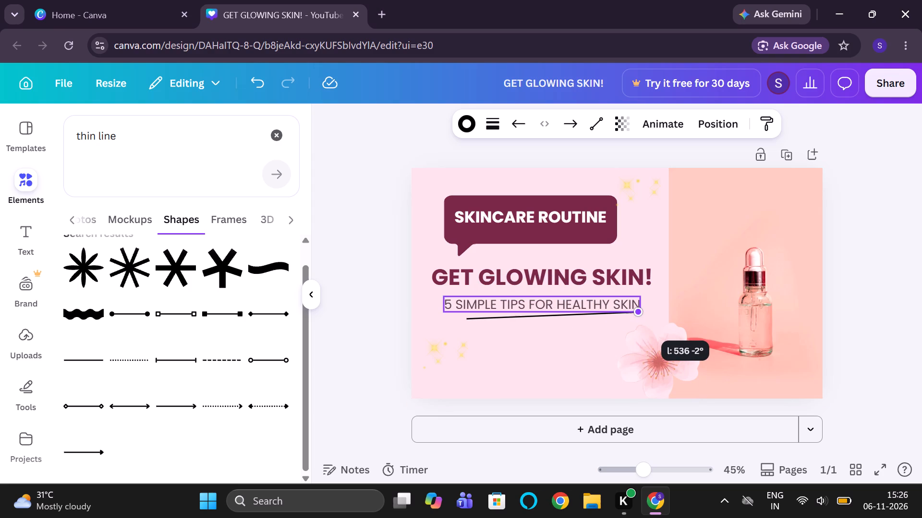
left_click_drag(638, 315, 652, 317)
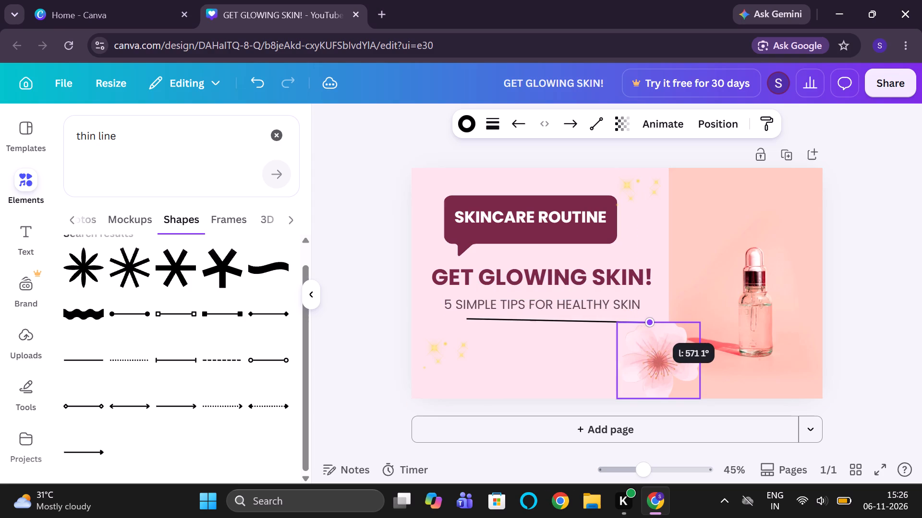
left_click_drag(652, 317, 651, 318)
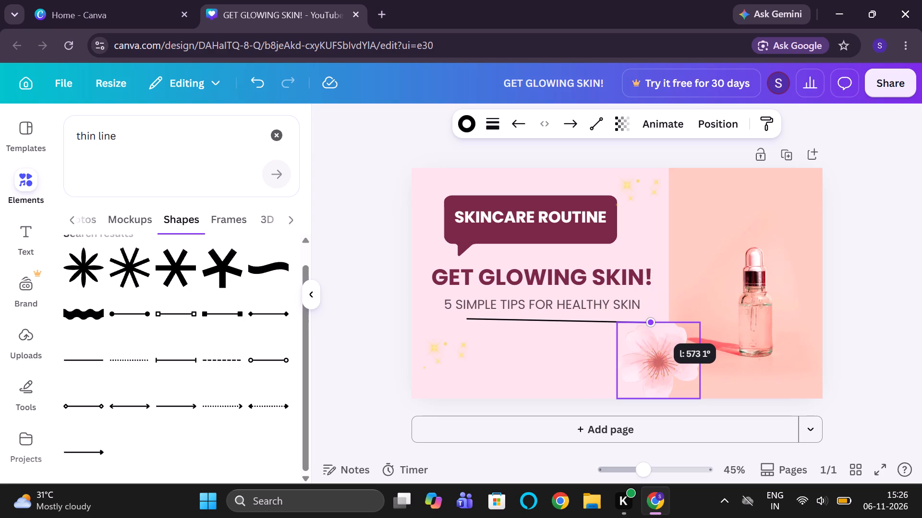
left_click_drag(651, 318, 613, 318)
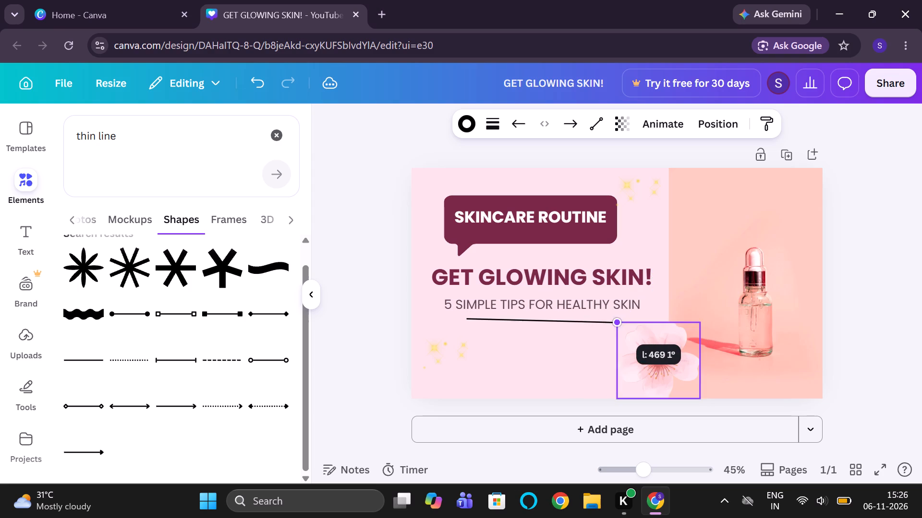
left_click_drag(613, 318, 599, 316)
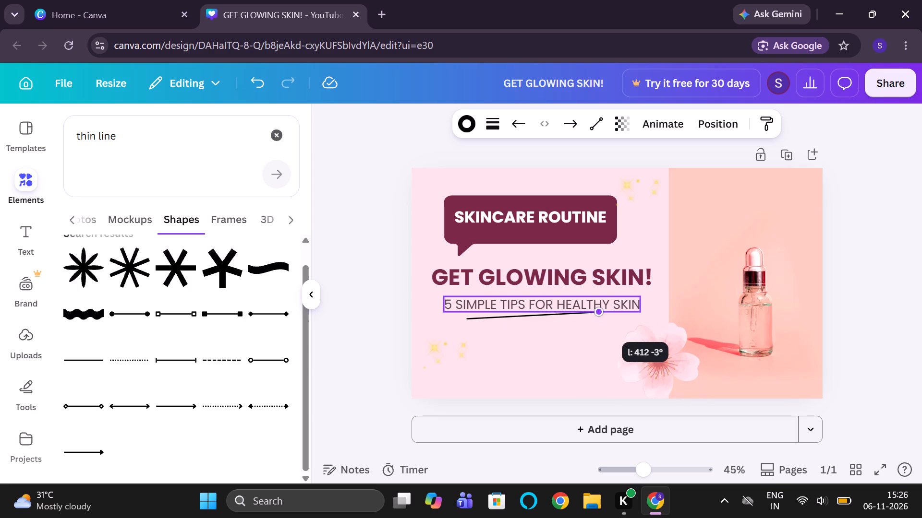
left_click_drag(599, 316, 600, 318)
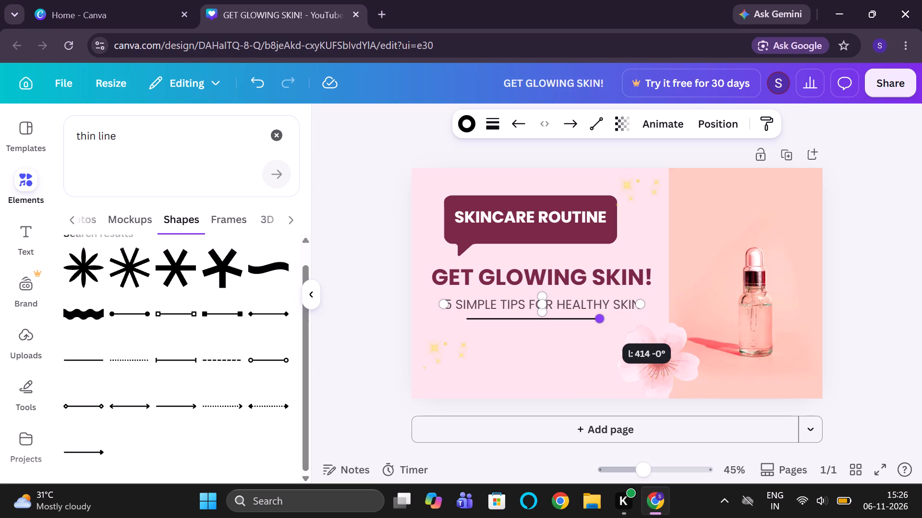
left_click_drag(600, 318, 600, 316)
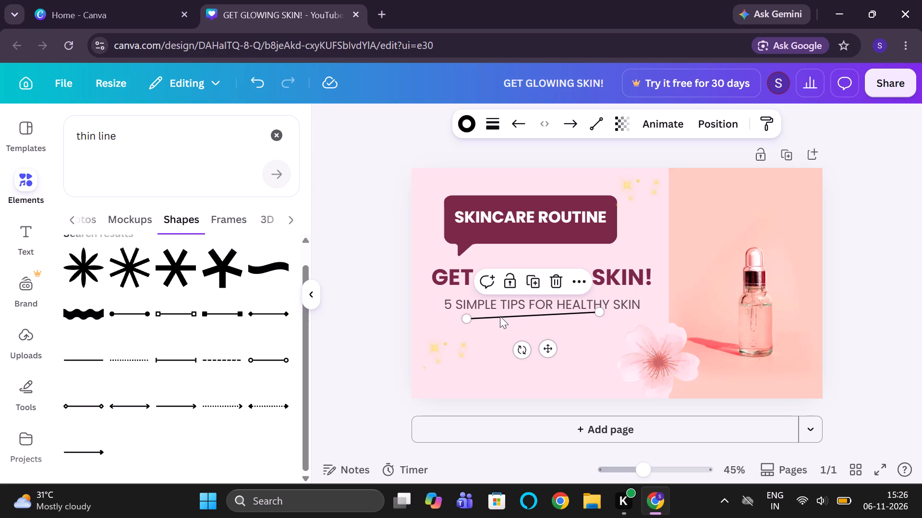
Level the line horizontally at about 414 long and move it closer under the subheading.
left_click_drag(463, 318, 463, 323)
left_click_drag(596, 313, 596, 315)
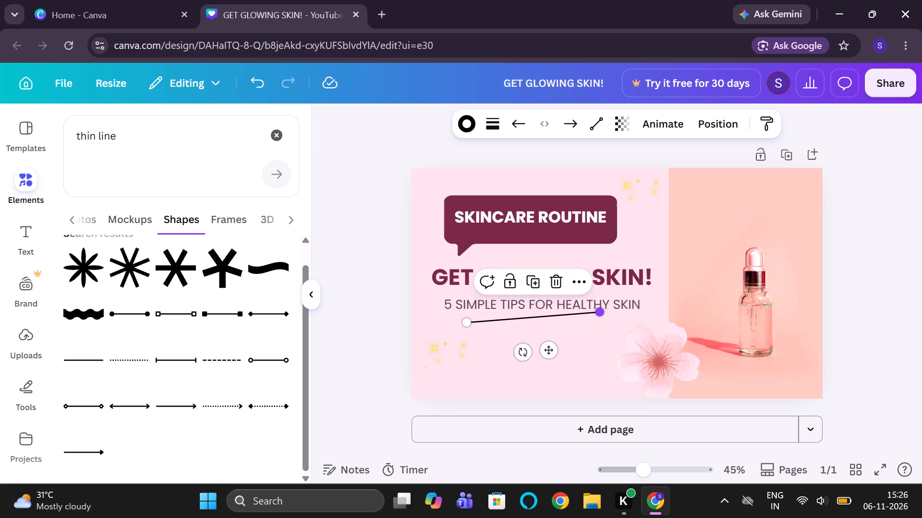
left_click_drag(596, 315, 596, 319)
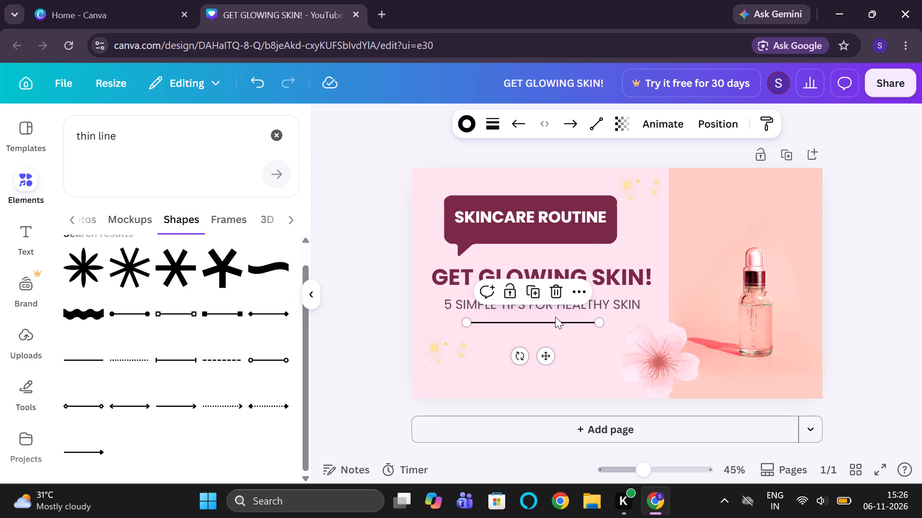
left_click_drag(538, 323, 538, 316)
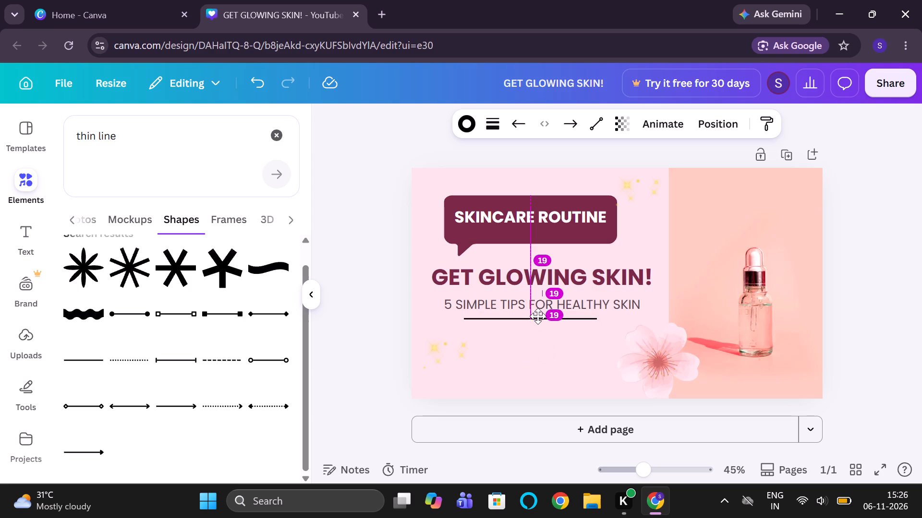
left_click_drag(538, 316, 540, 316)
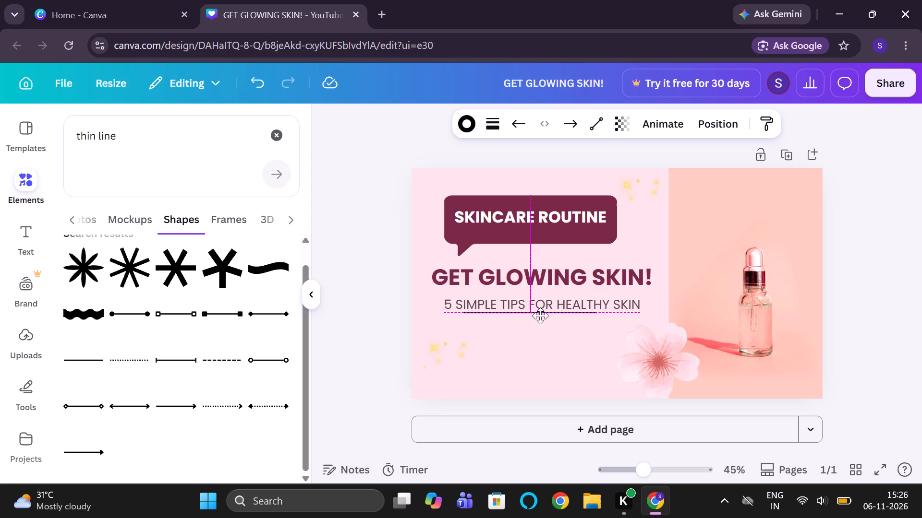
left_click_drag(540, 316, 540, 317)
Stretch both ends of the line to about 597 long, keep it level and place it just under the subheading, nearly matching its width.
left_click_drag(599, 318, 628, 316)
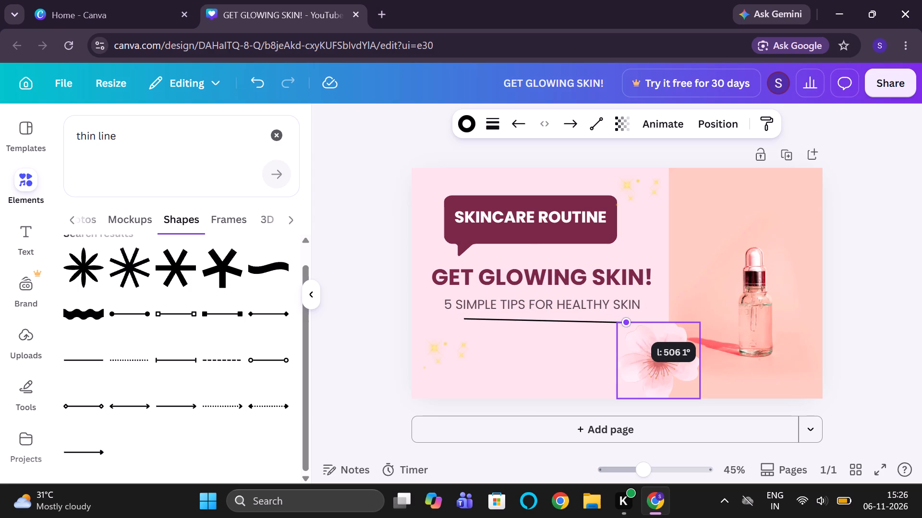
left_click_drag(628, 316, 641, 313)
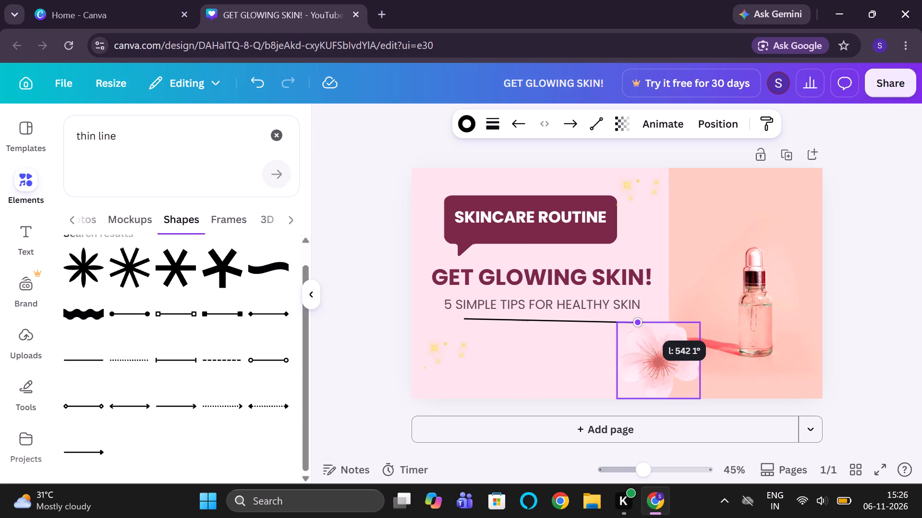
left_click_drag(641, 313, 642, 316)
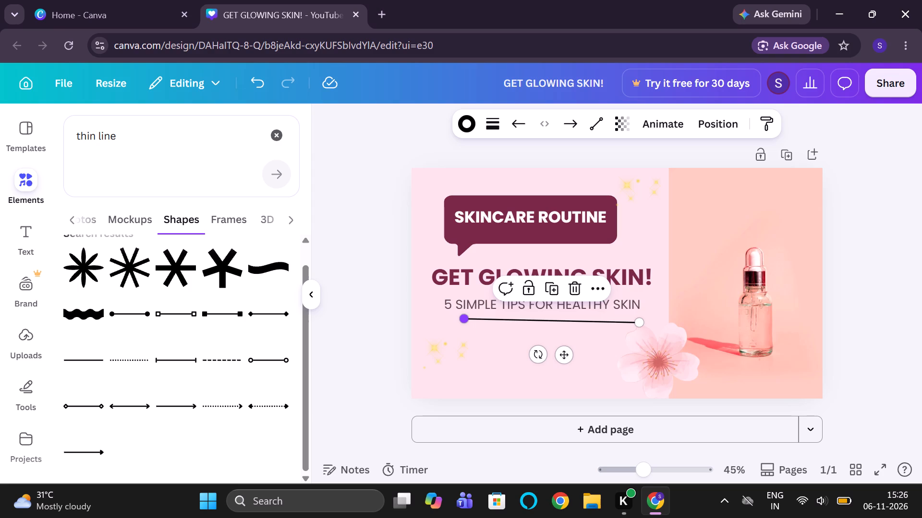
left_click_drag(462, 321, 449, 321)
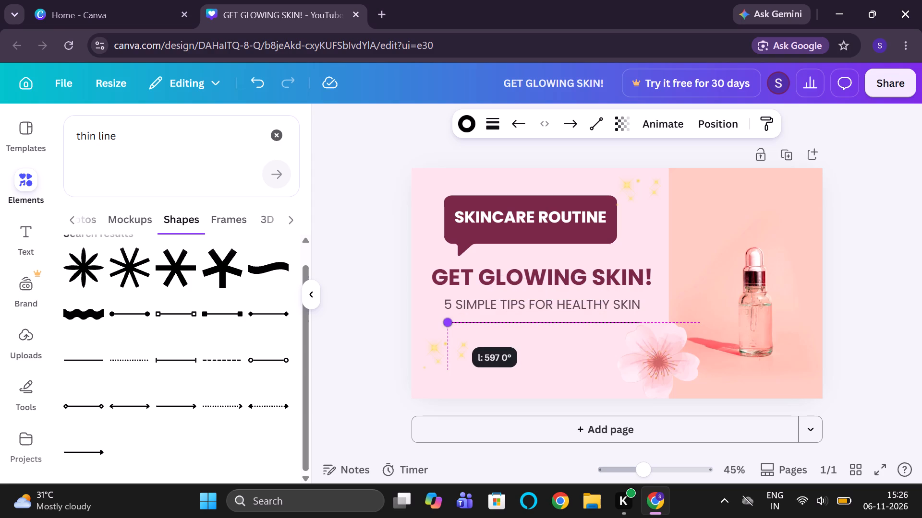
left_click_drag(449, 321, 448, 321)
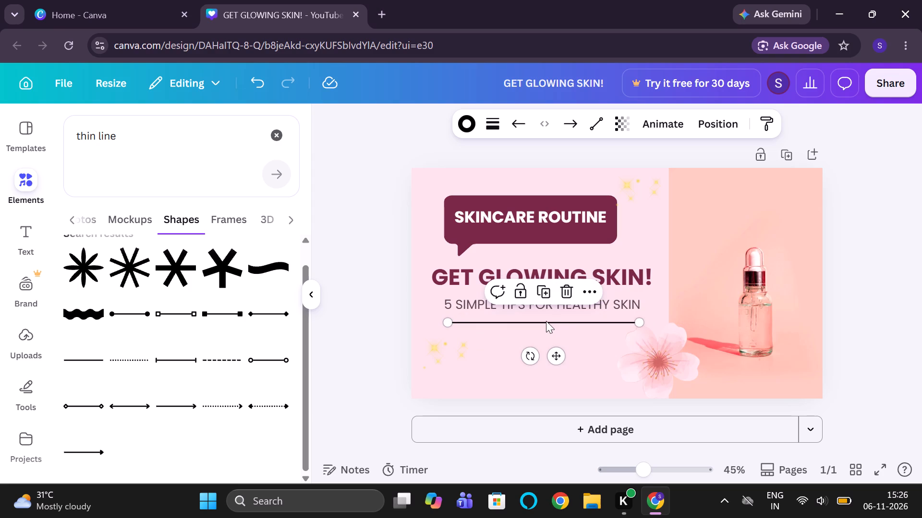
left_click_drag(546, 321, 546, 316)
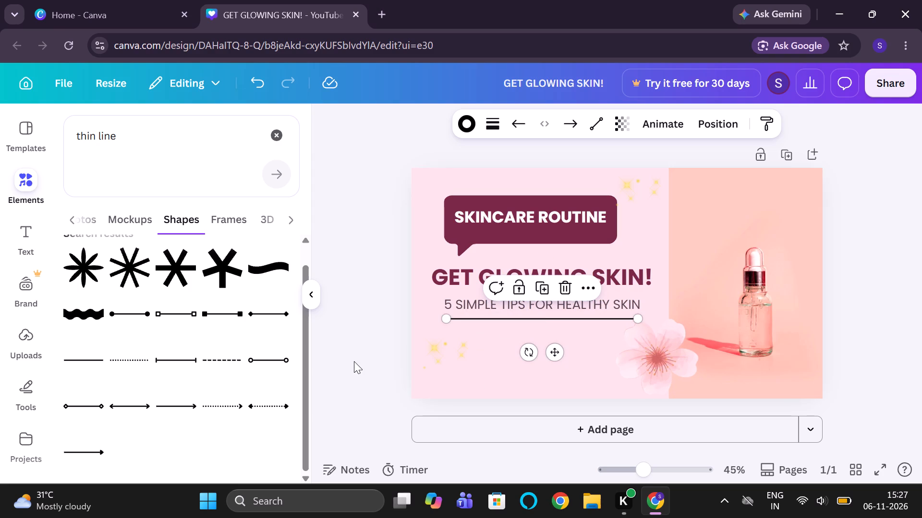
left_click(354, 361)
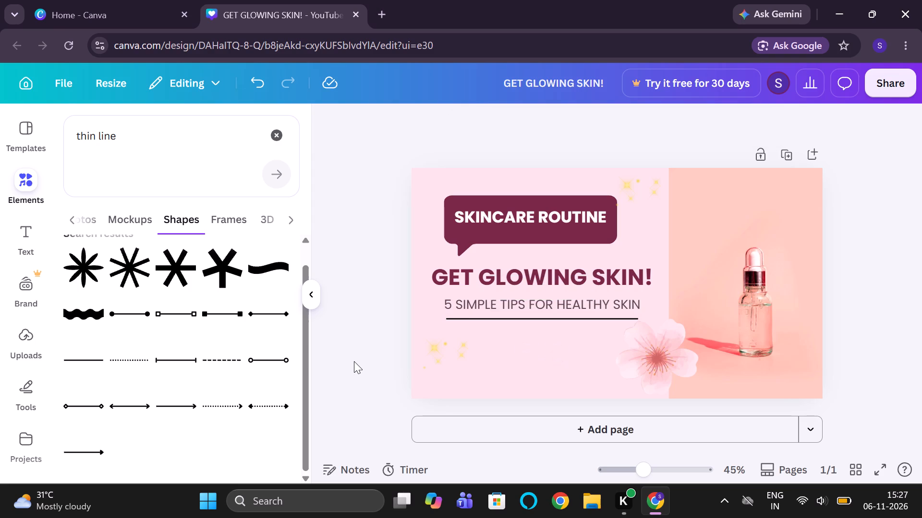
Set the stroke colour of the line under the subheading to #d88ba6.
left_click(512, 321)
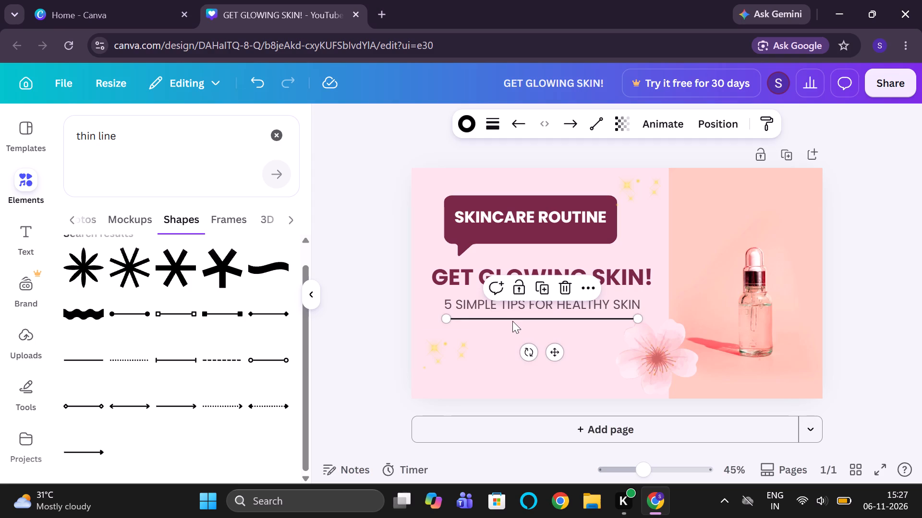
left_click(472, 117)
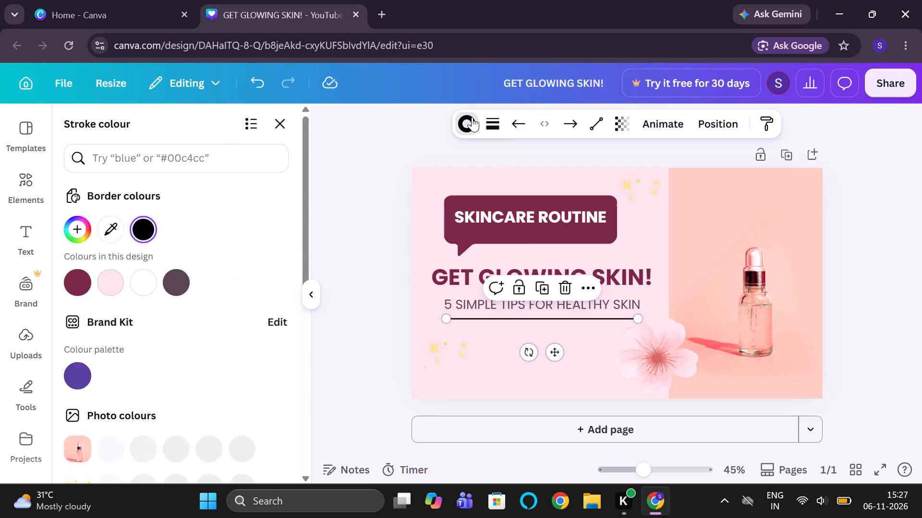
left_click(258, 158)
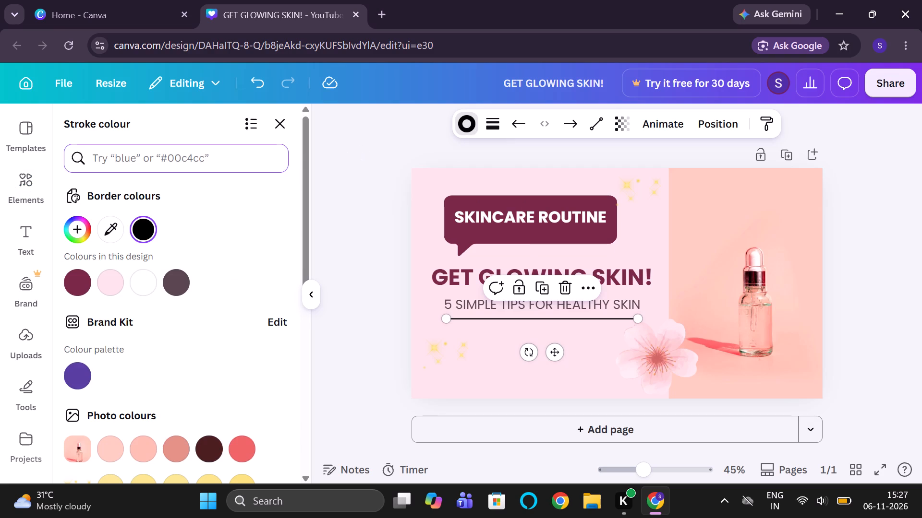
key("shift+numbersign")
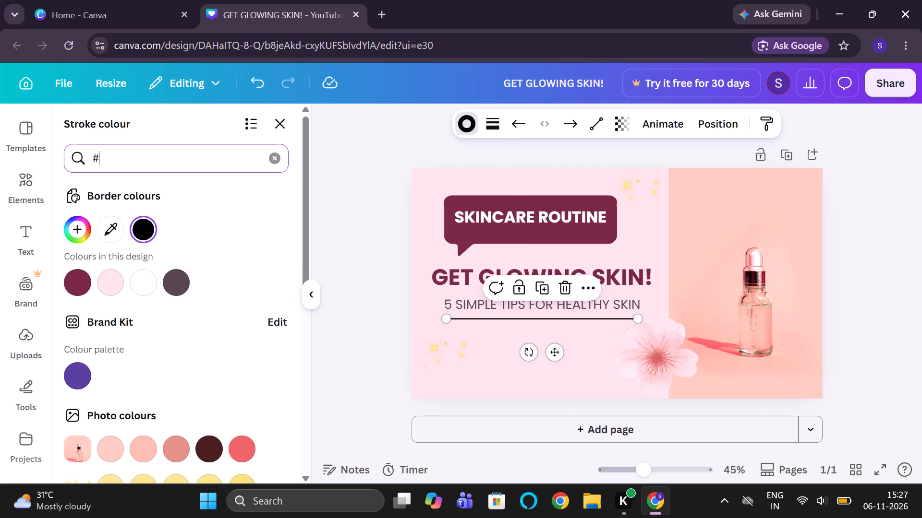
key("d")
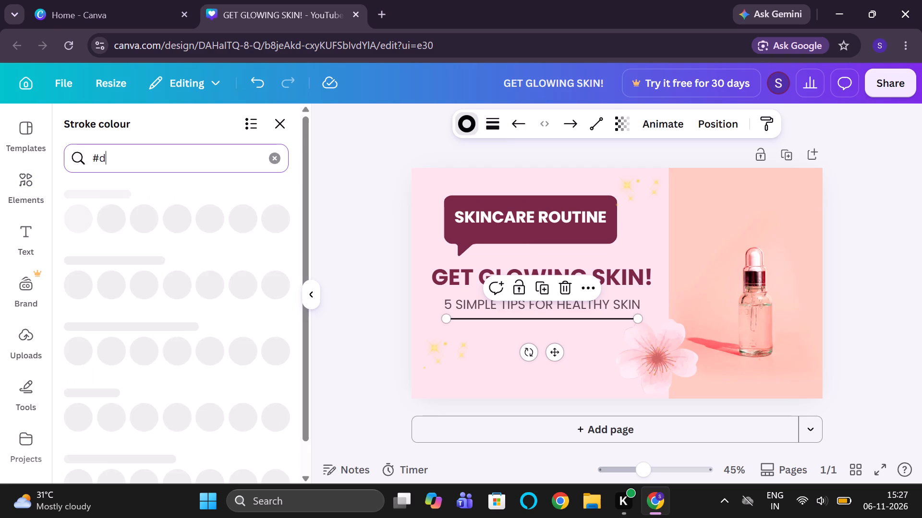
type("88")
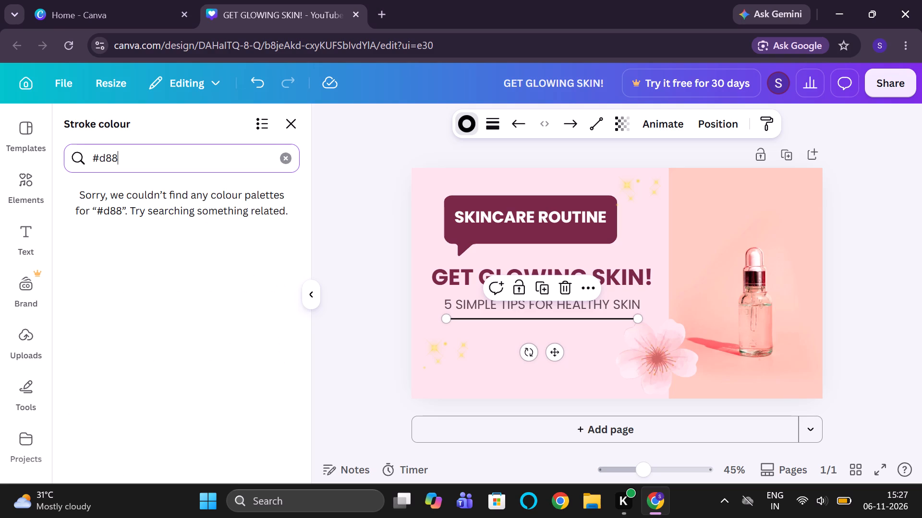
type("ba6")
left_click(80, 219)
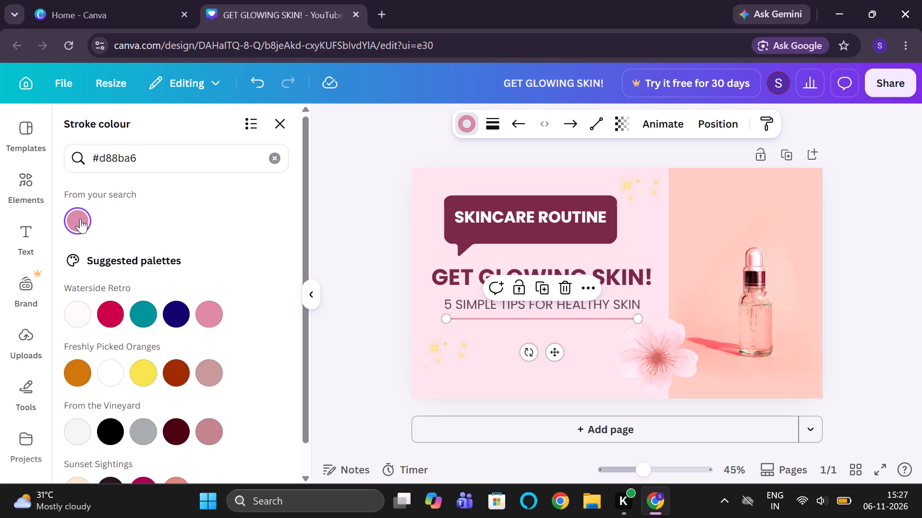
left_click(362, 296)
left_click(39, 204)
left_click(130, 243)
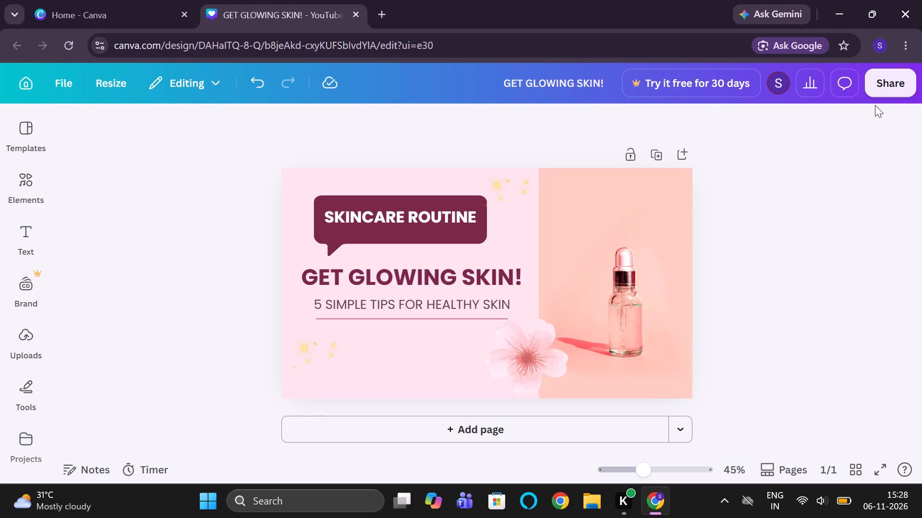
Download the finished thumbnail as a high-quality PNG at 1,280 × 720 px.
left_click(890, 83)
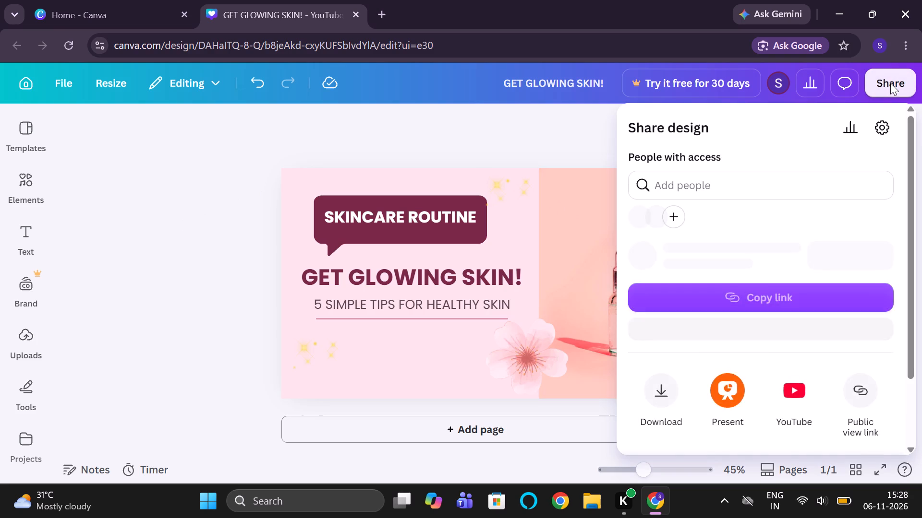
left_click(667, 416)
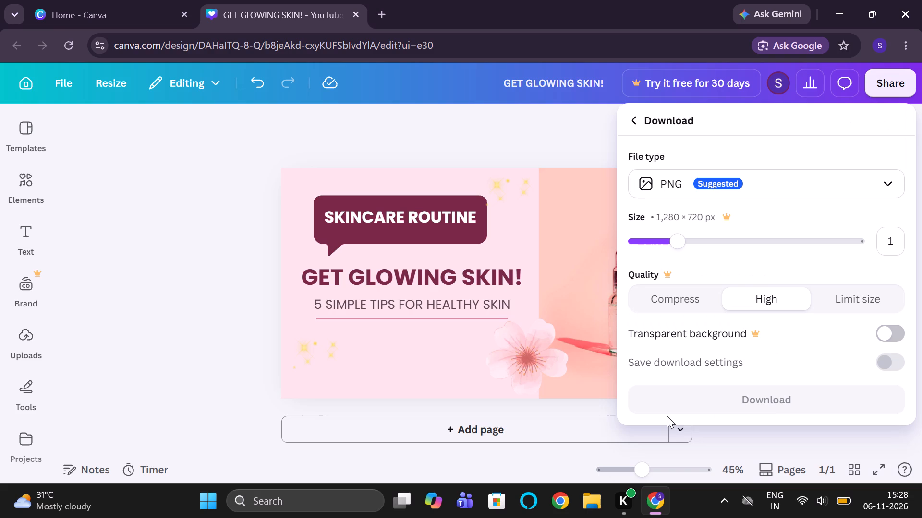
left_click(675, 402)
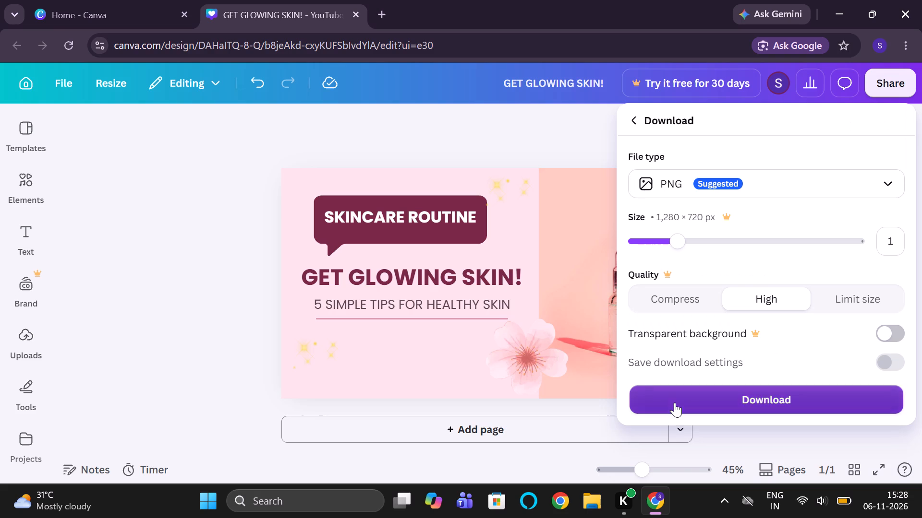